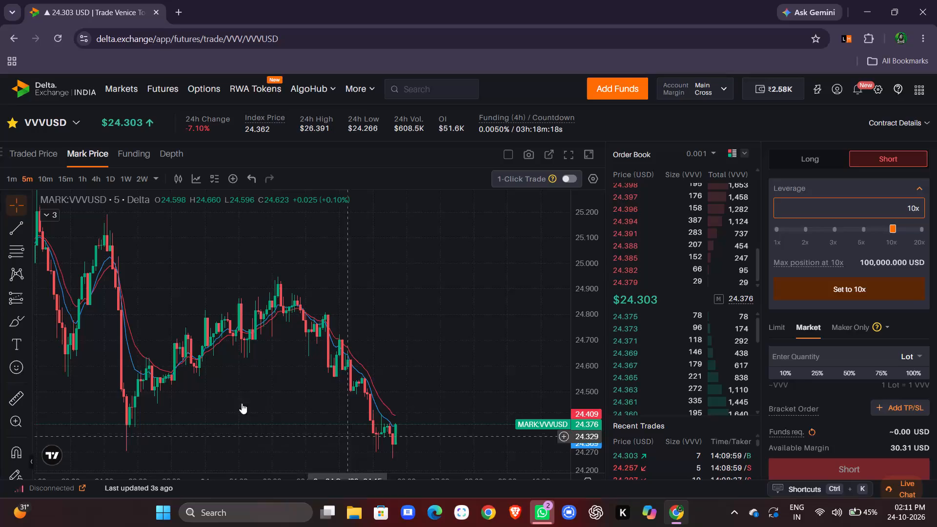
# Examine VVVUSD's mark price action on the 1-hour and 5-minute timeframes, comparing recent candles with the drawn blue lines.
pyautogui.click(86, 182)
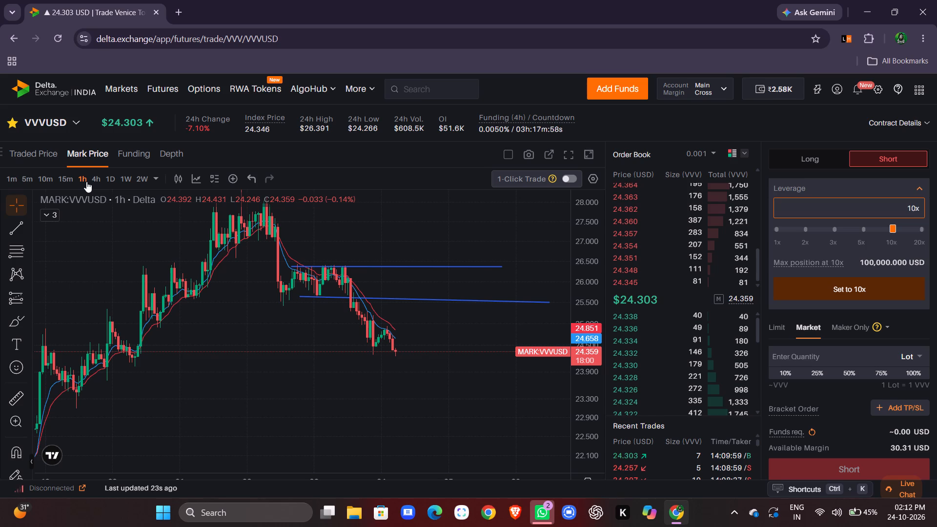
pyautogui.scroll(-1, 86, 182)
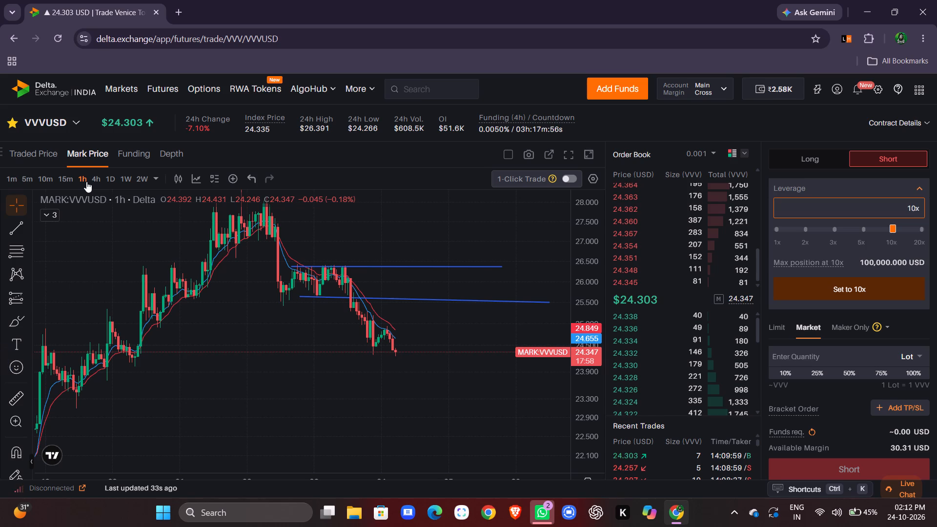
pyautogui.scroll(-1, 86, 182)
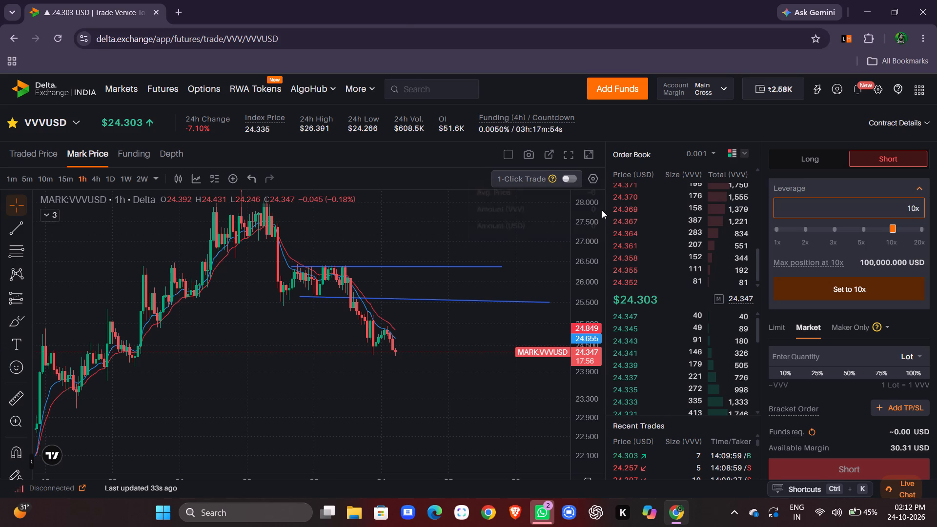
pyautogui.moveTo(595, 212); pyautogui.dragTo(602, 243)
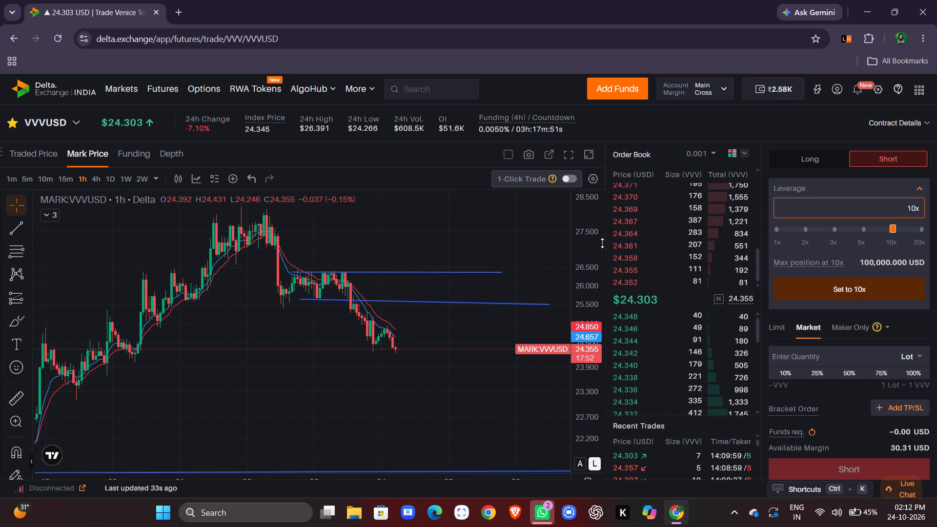
pyautogui.moveTo(602, 243); pyautogui.dragTo(600, 229)
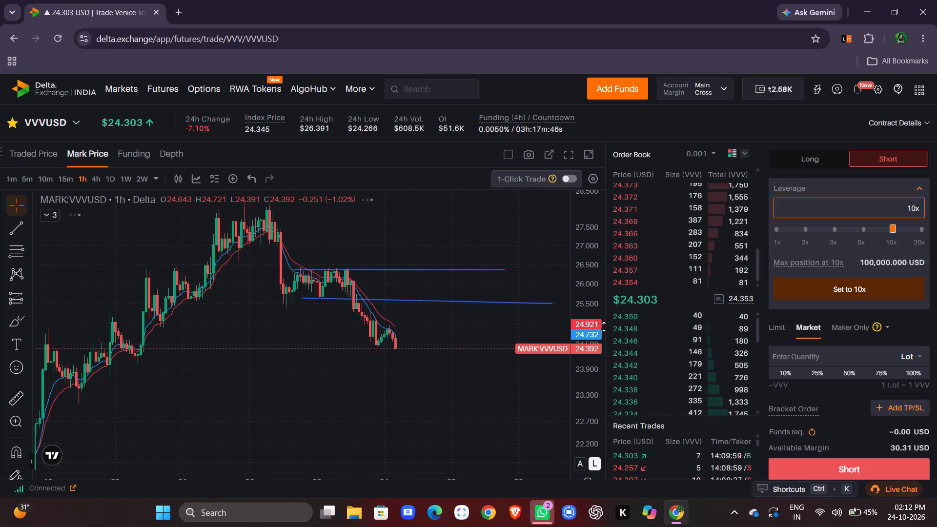
pyautogui.click(577, 342)
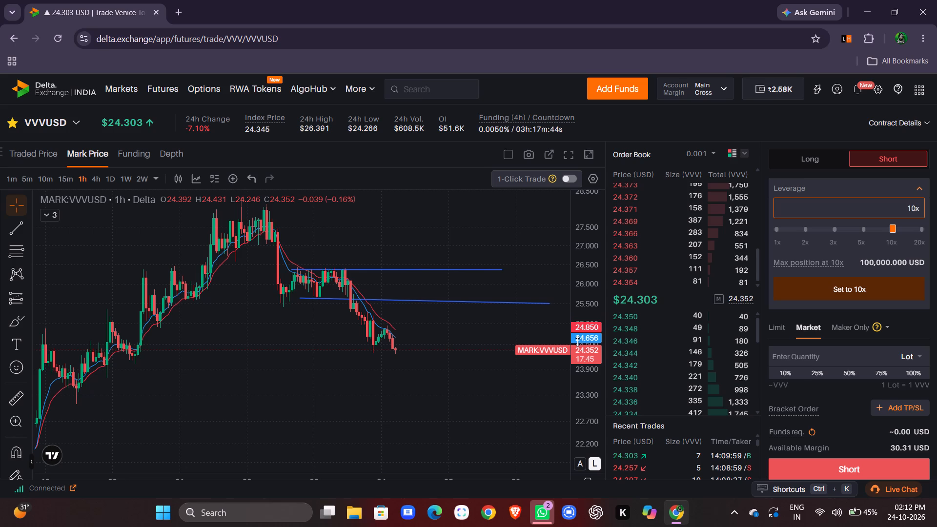
pyautogui.moveTo(586, 345); pyautogui.dragTo(586, 327)
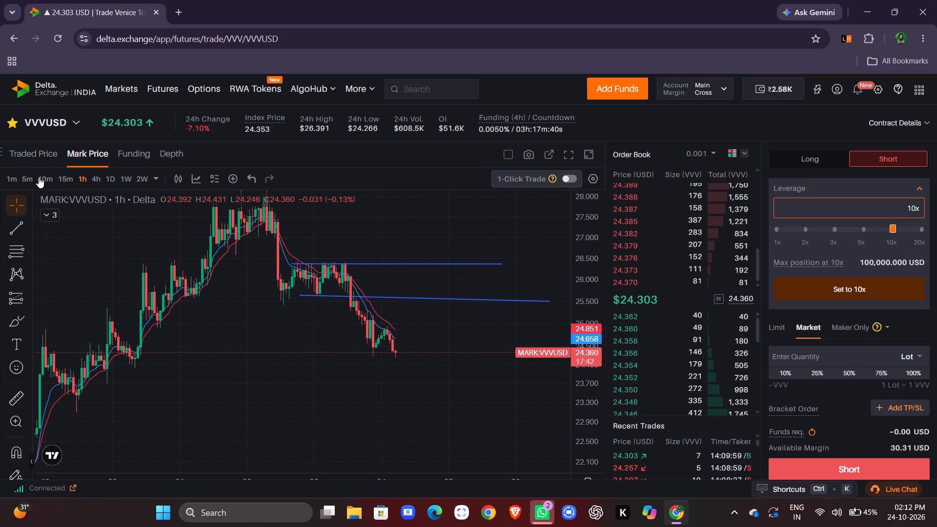
pyautogui.click(26, 182)
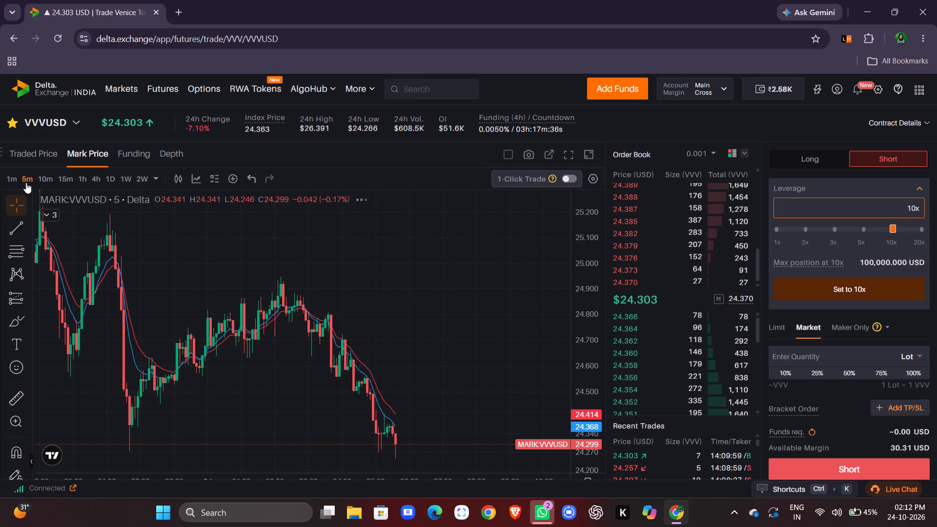
pyautogui.moveTo(590, 252); pyautogui.dragTo(593, 305)
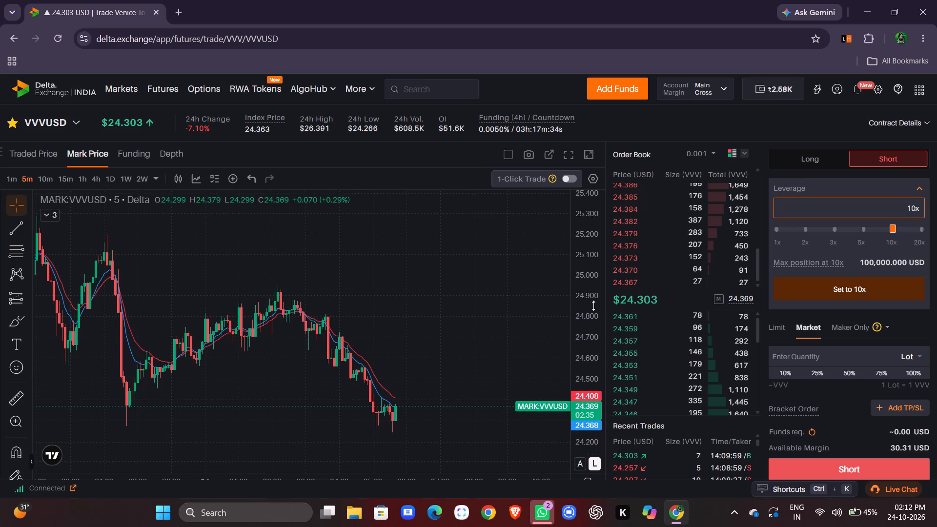
pyautogui.moveTo(593, 305); pyautogui.dragTo(595, 301)
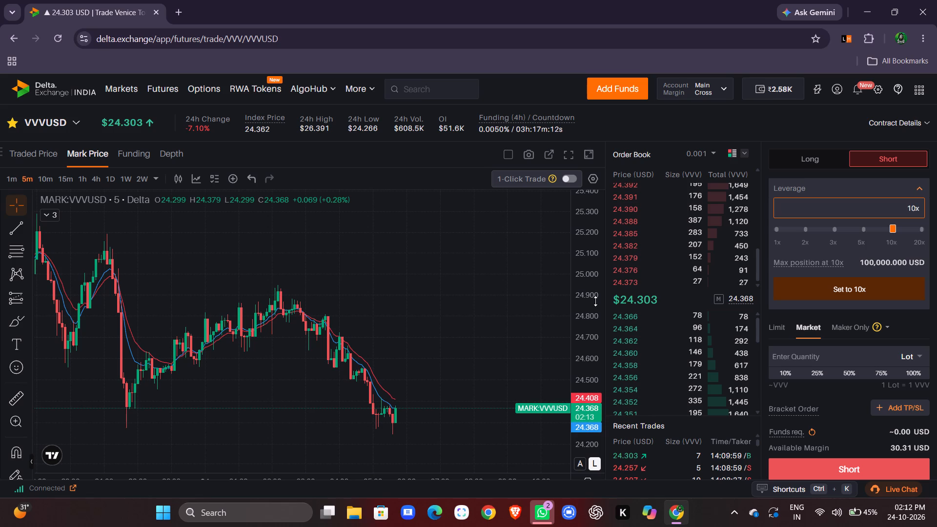
pyautogui.click(82, 177)
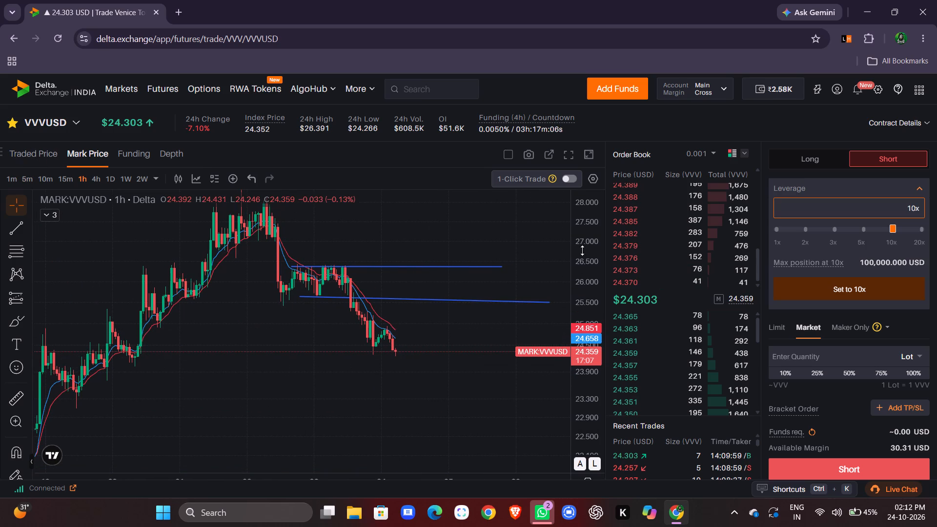
pyautogui.moveTo(586, 213); pyautogui.dragTo(593, 230)
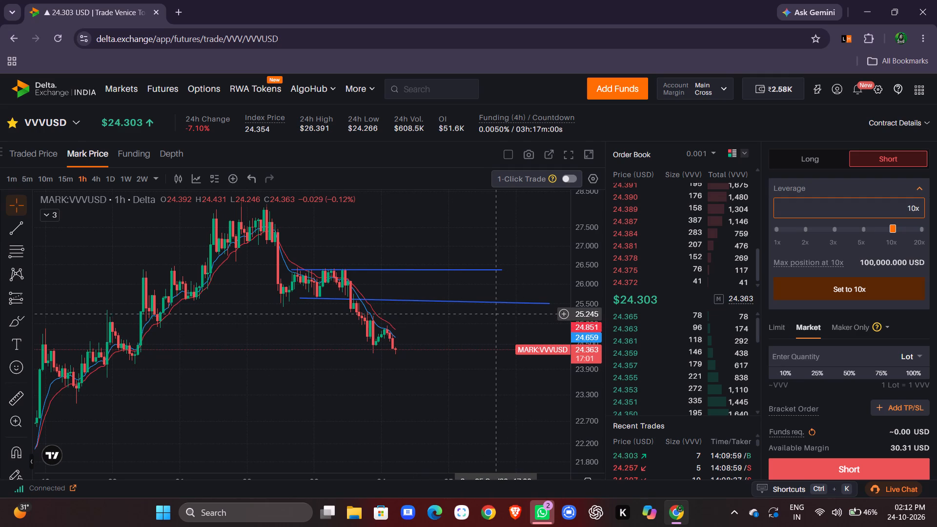
# Switch the trading view to the XAUTUSD Tether Gold Token perpetual contract.
pyautogui.click(64, 127)
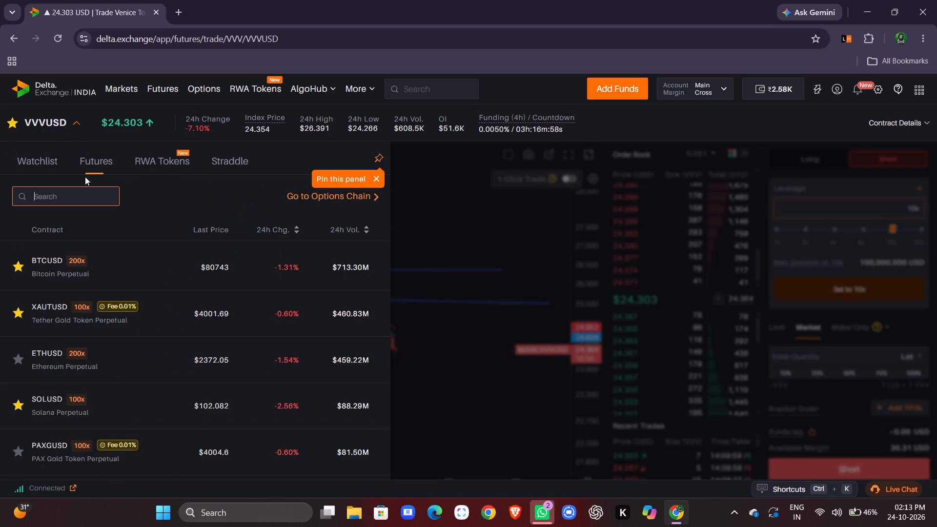
pyautogui.click(211, 299)
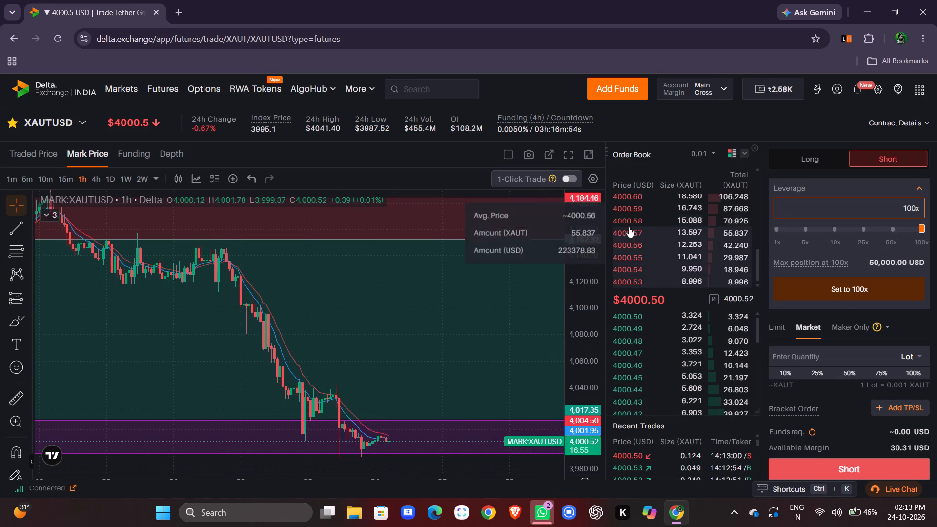
# Examine the XAUTUSD 1-hour chart around the purple zone and the existing short-position drawing, including the earlier price history.
pyautogui.moveTo(572, 217); pyautogui.dragTo(580, 221)
pyautogui.moveTo(442, 355); pyautogui.dragTo(417, 298)
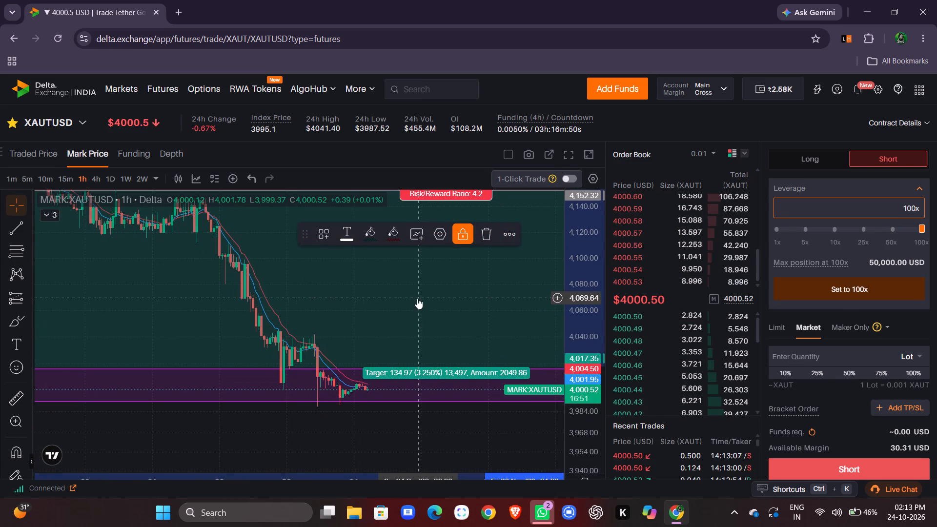
pyautogui.moveTo(578, 363); pyautogui.dragTo(586, 253)
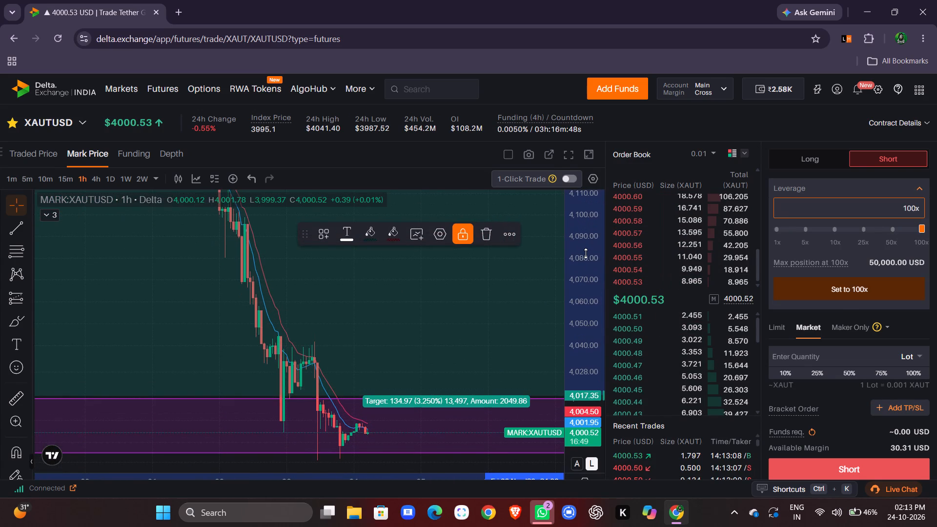
pyautogui.moveTo(586, 253); pyautogui.dragTo(586, 260)
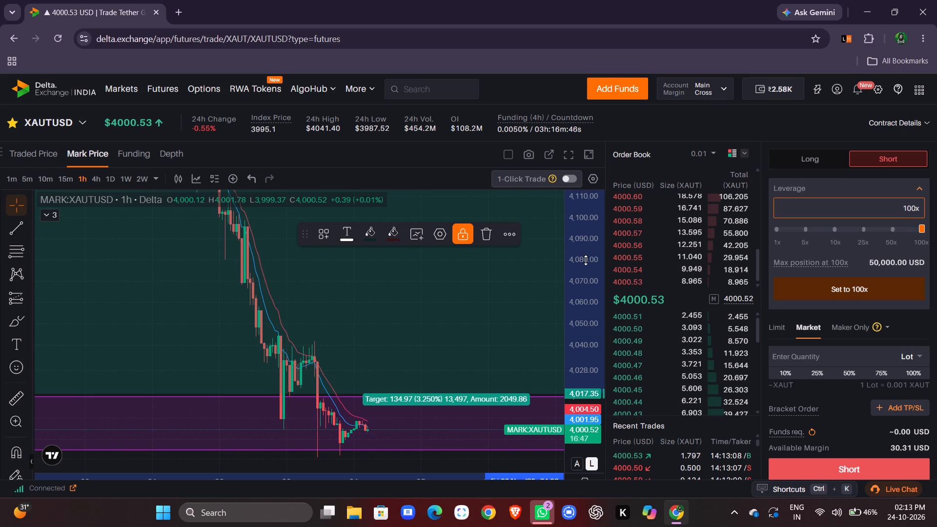
pyautogui.moveTo(586, 260); pyautogui.dragTo(587, 260)
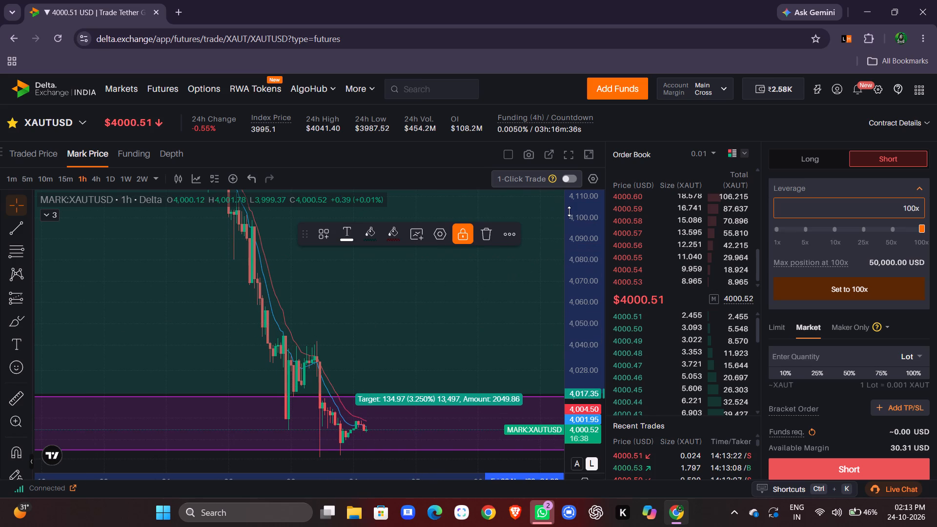
pyautogui.moveTo(569, 211); pyautogui.dragTo(550, 409)
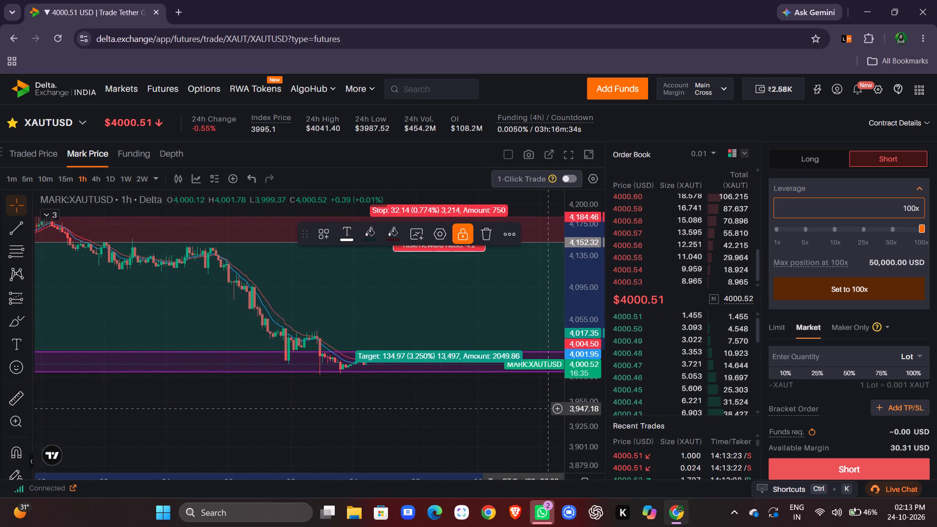
pyautogui.moveTo(307, 409); pyautogui.dragTo(563, 384)
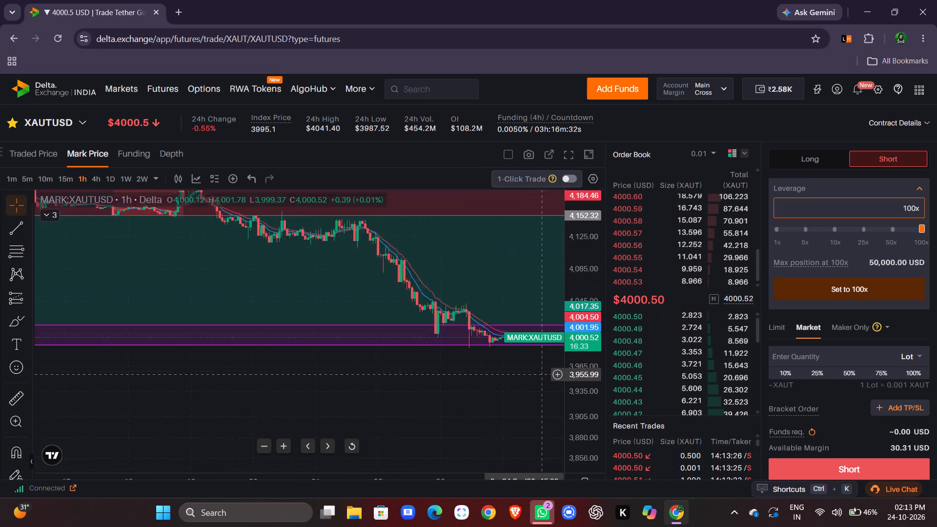
pyautogui.moveTo(563, 384); pyautogui.dragTo(610, 394)
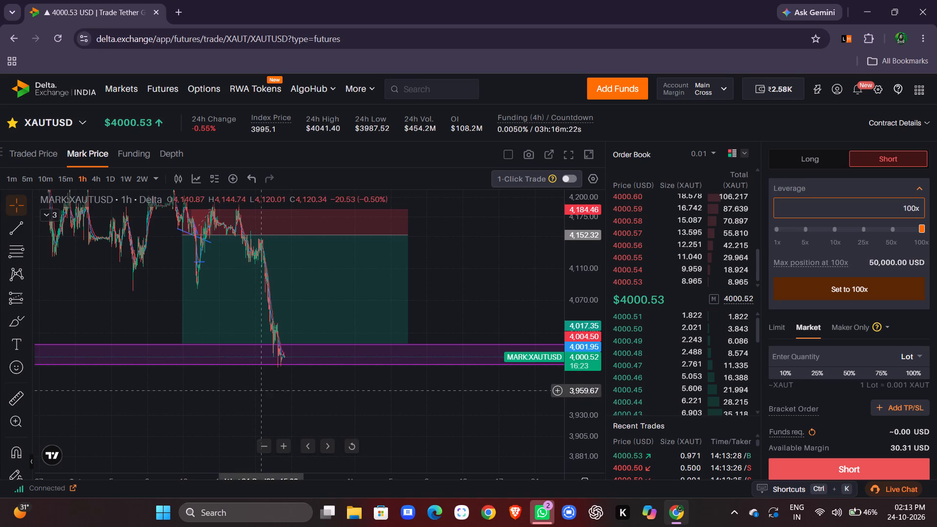
pyautogui.moveTo(261, 390); pyautogui.dragTo(421, 488)
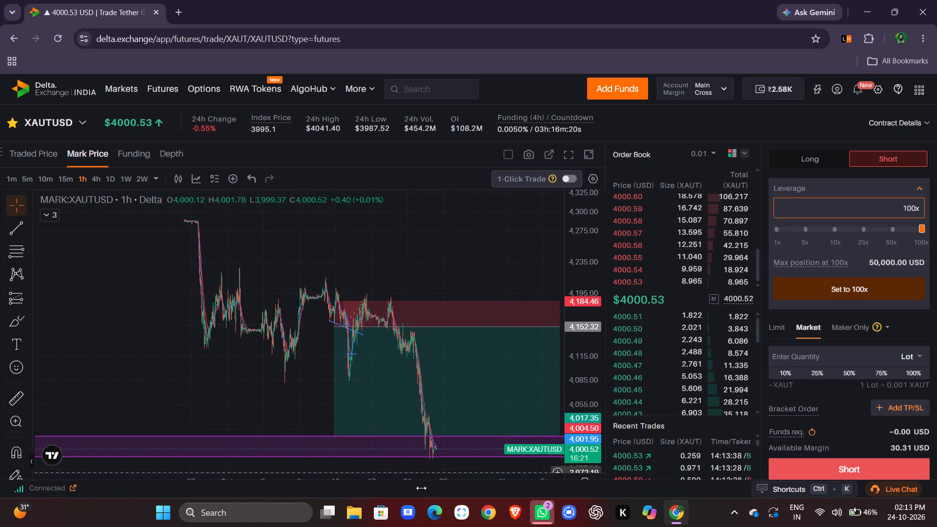
pyautogui.moveTo(421, 488); pyautogui.dragTo(359, 463)
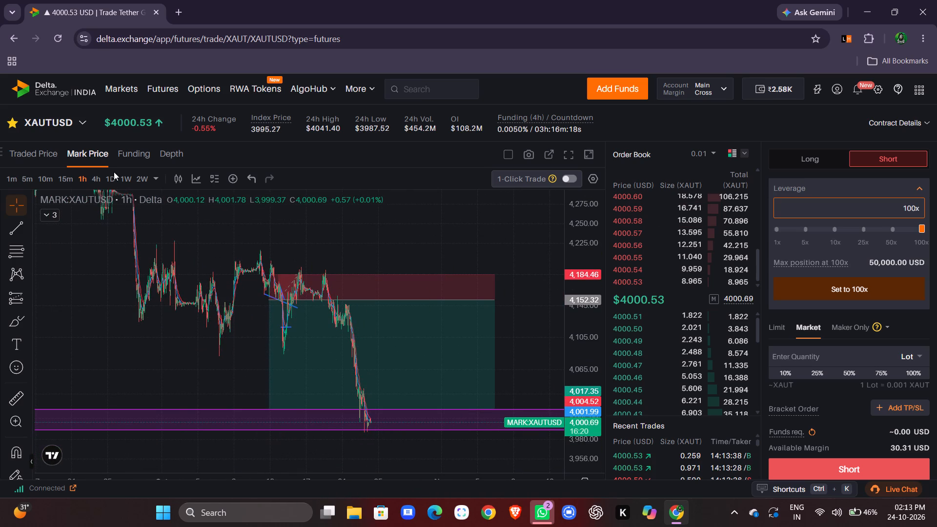
# Switch the XAUTUSD chart to the 1D timeframe and remove the locked short-position drawing.
pyautogui.click(112, 176)
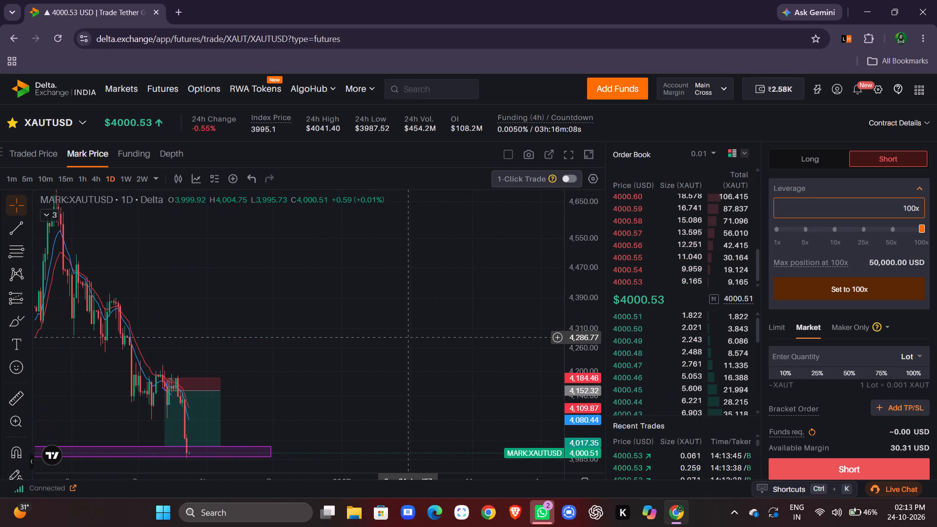
pyautogui.click(183, 387)
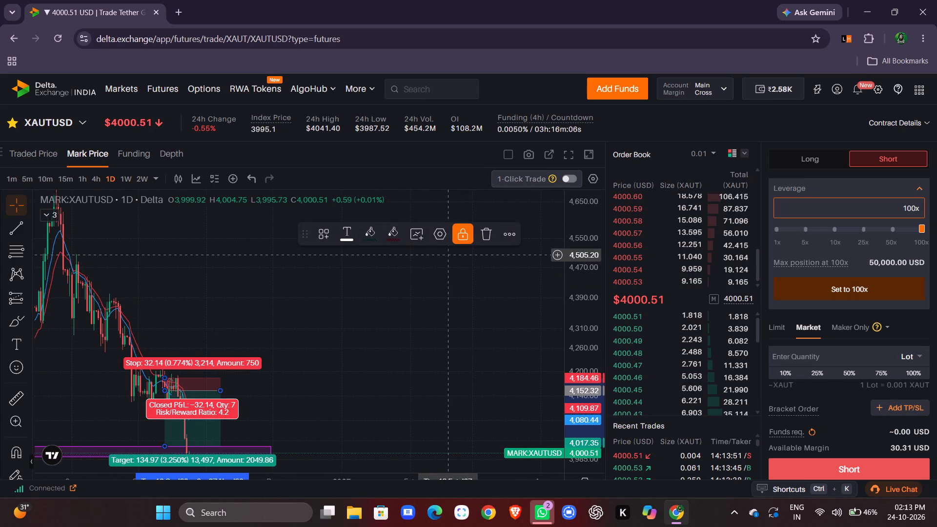
pyautogui.click(483, 233)
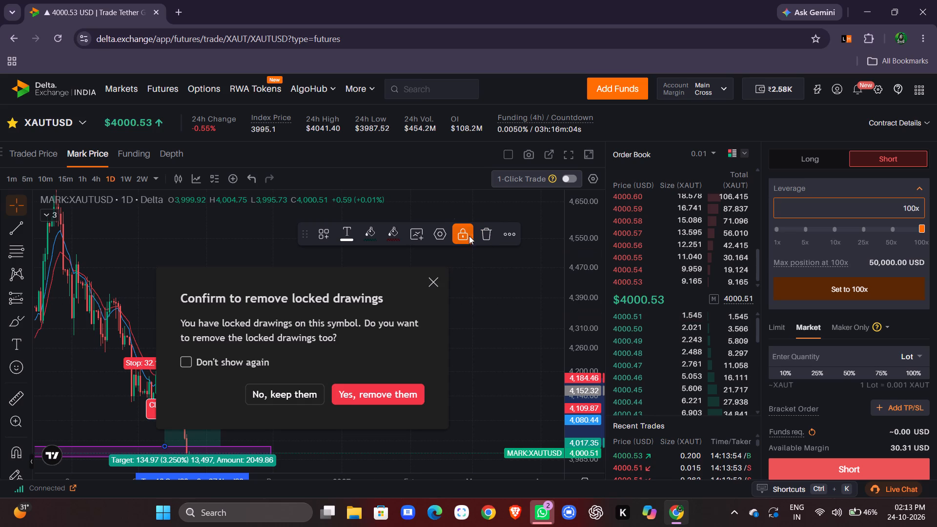
pyautogui.click(369, 396)
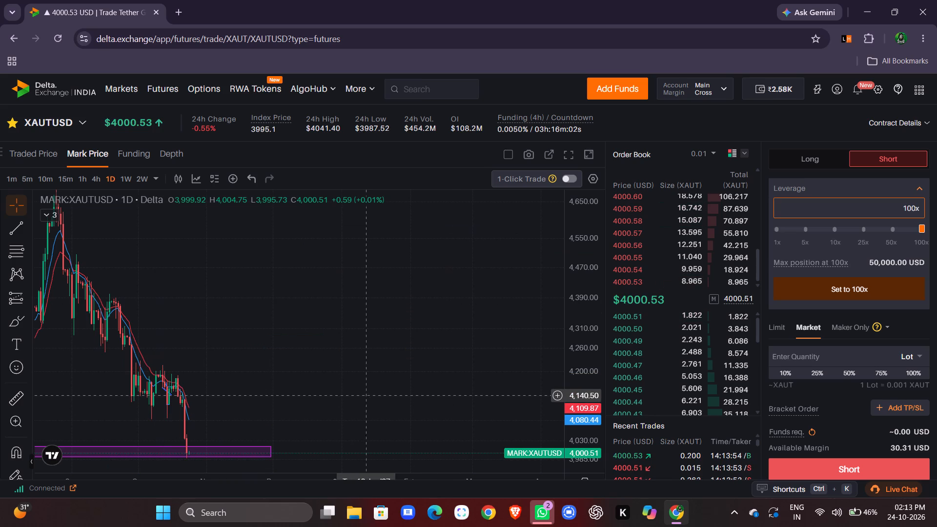
pyautogui.click(260, 337)
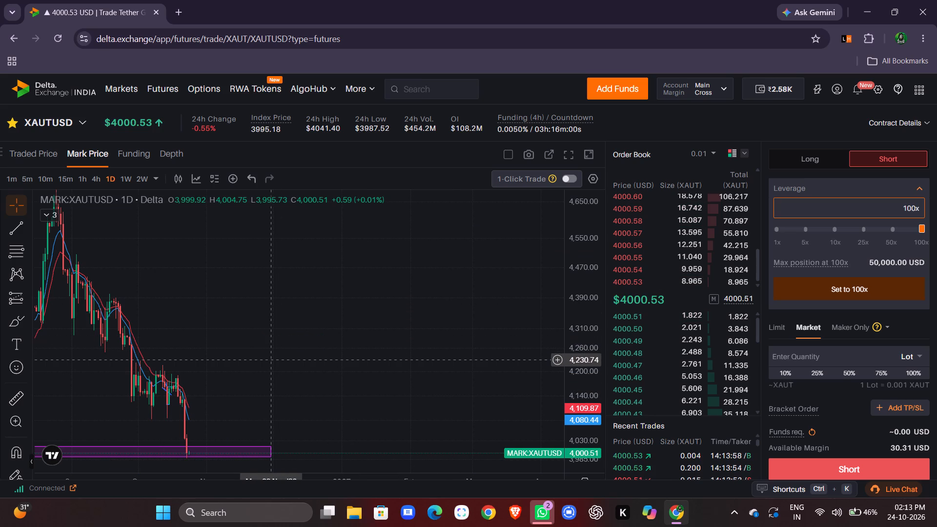
# Examine the XAUTUSD daily price history and how the candles react around the purple zone near 4,000.
pyautogui.hscroll(3, 271, 360)
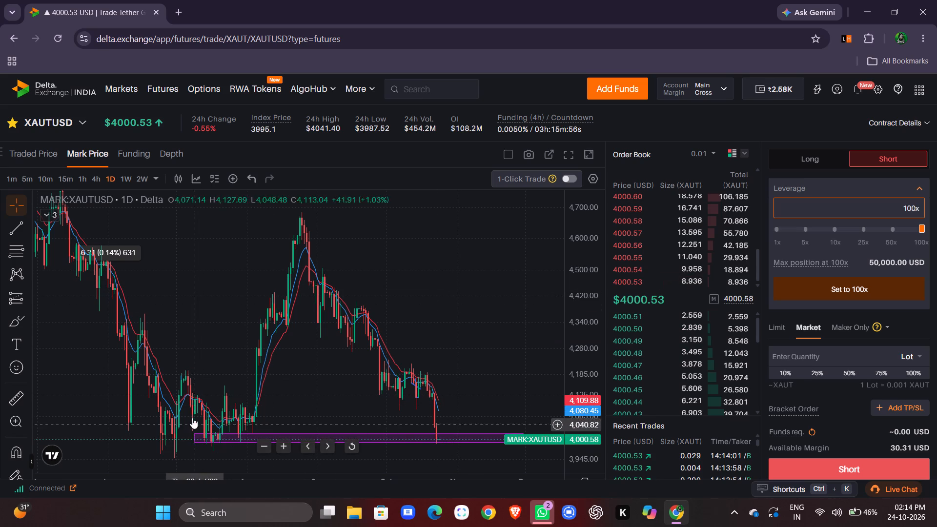
pyautogui.moveTo(176, 318); pyautogui.dragTo(565, 324)
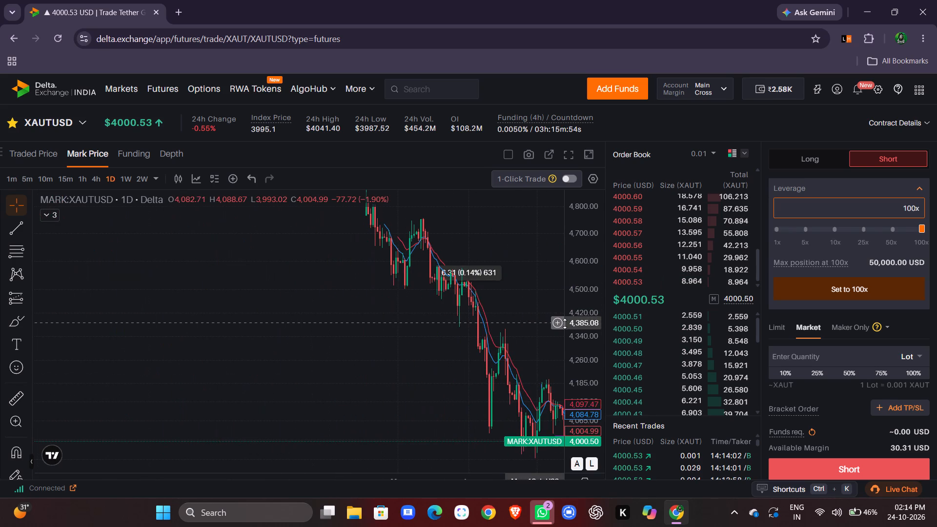
pyautogui.moveTo(370, 391); pyautogui.dragTo(49, 325)
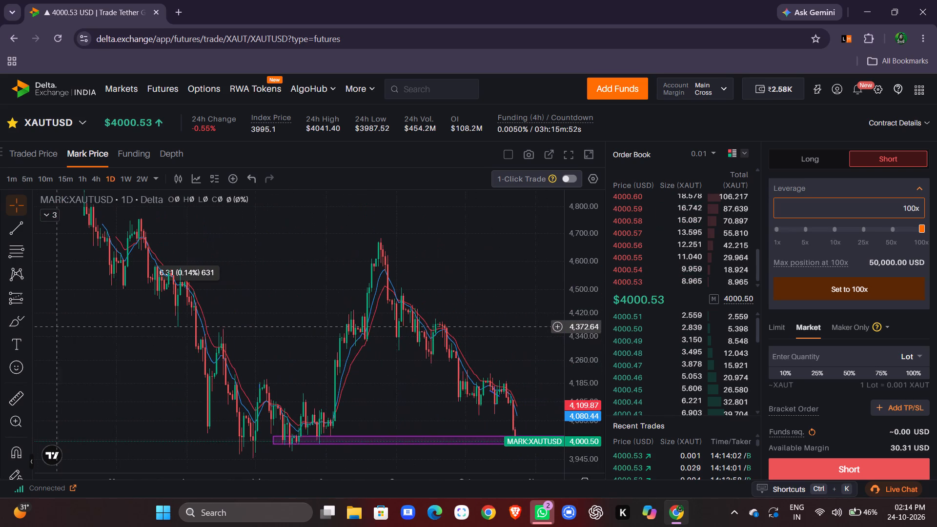
pyautogui.moveTo(49, 325); pyautogui.dragTo(47, 325)
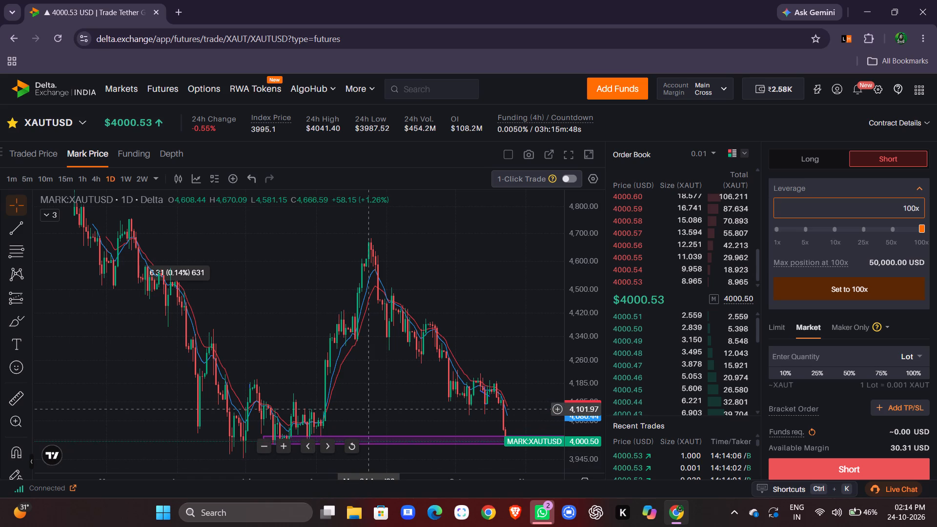
pyautogui.moveTo(370, 409); pyautogui.dragTo(296, 406)
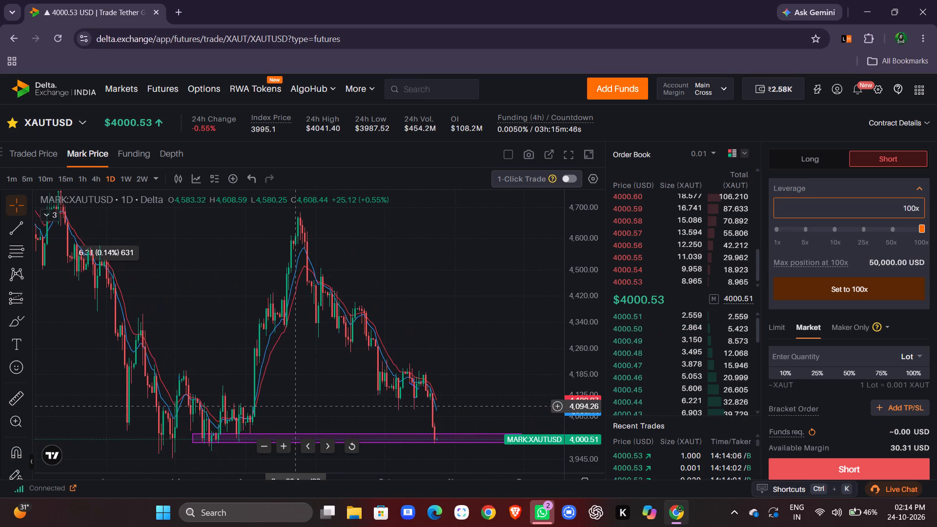
pyautogui.moveTo(296, 406); pyautogui.dragTo(245, 417)
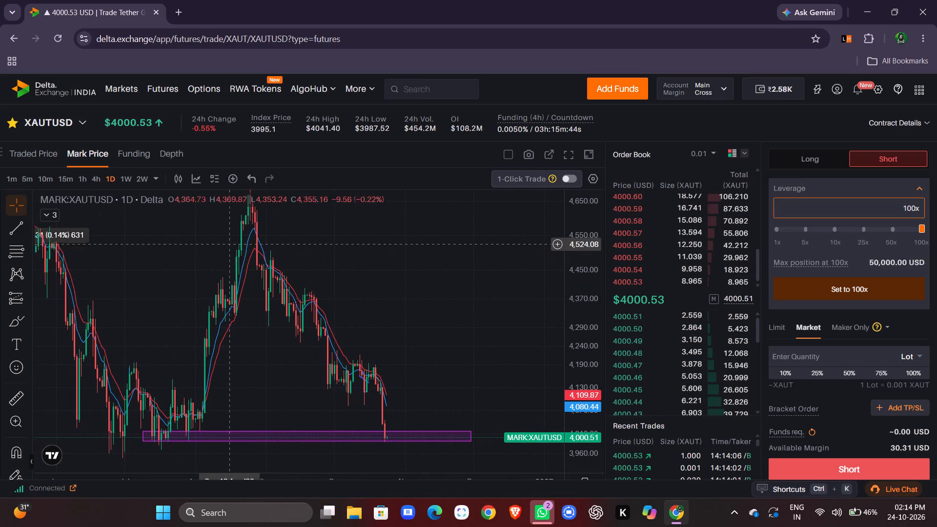
pyautogui.moveTo(302, 256); pyautogui.dragTo(385, 412)
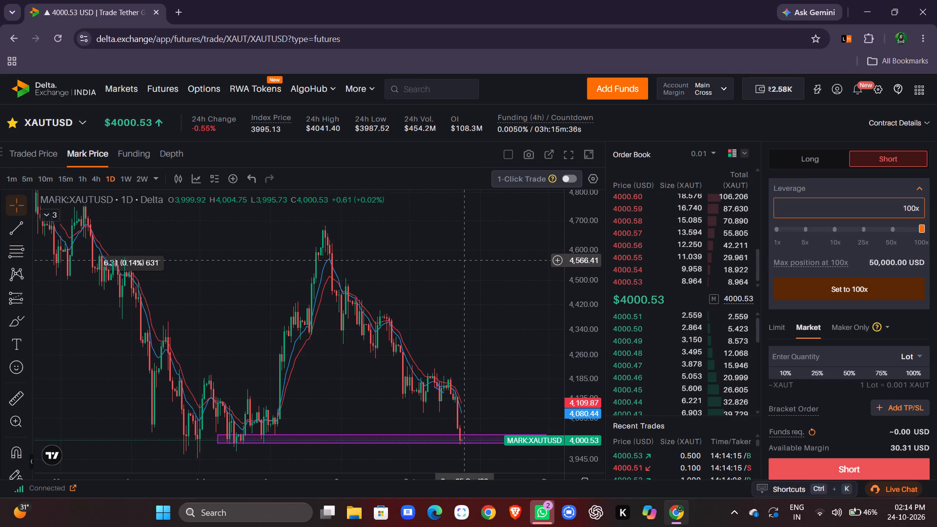
# Switch the trading view from XAUTUSD to the BTCUSD Bitcoin perpetual contract.
pyautogui.moveTo(466, 235); pyautogui.dragTo(457, 256)
pyautogui.click(70, 125)
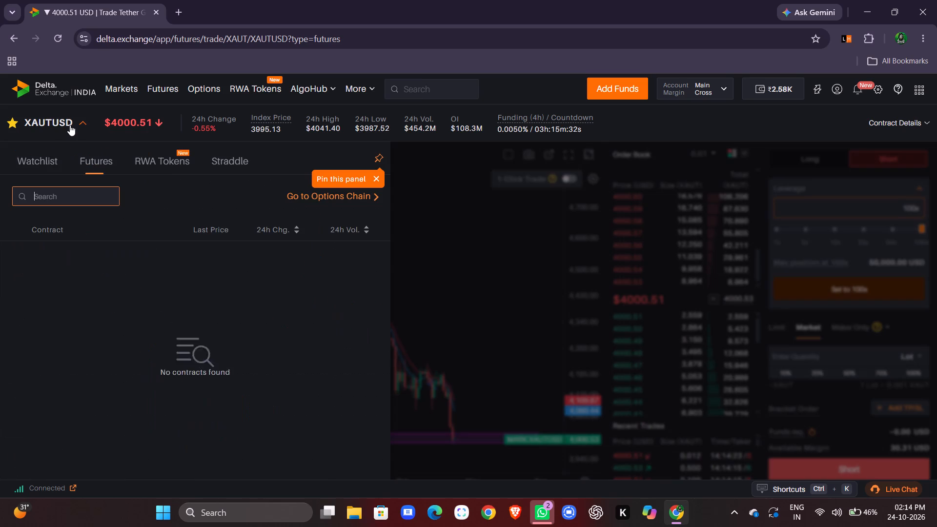
pyautogui.click(197, 261)
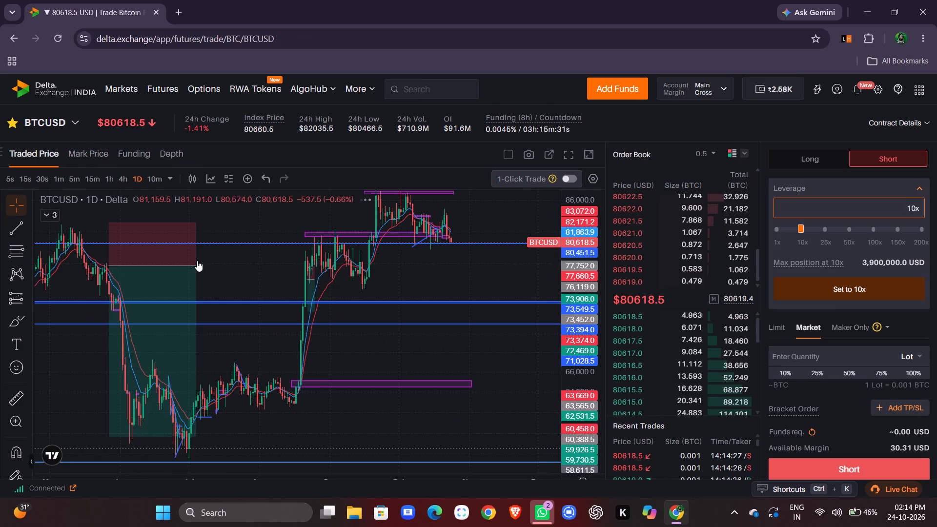
# Examine the BTCUSD daily price history around the purple zones, the blue horizontal levels and the existing short-position drawing.
pyautogui.moveTo(467, 359); pyautogui.dragTo(553, 373)
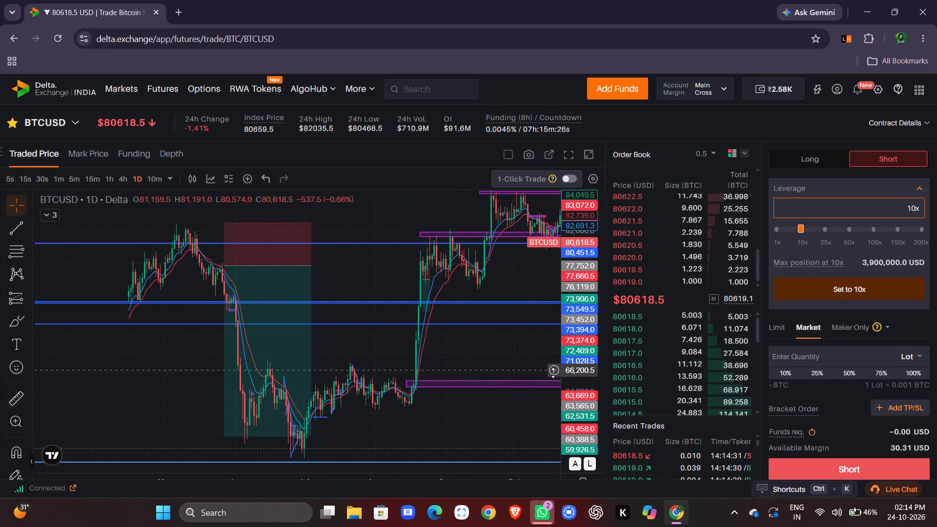
pyautogui.moveTo(553, 373); pyautogui.dragTo(316, 369)
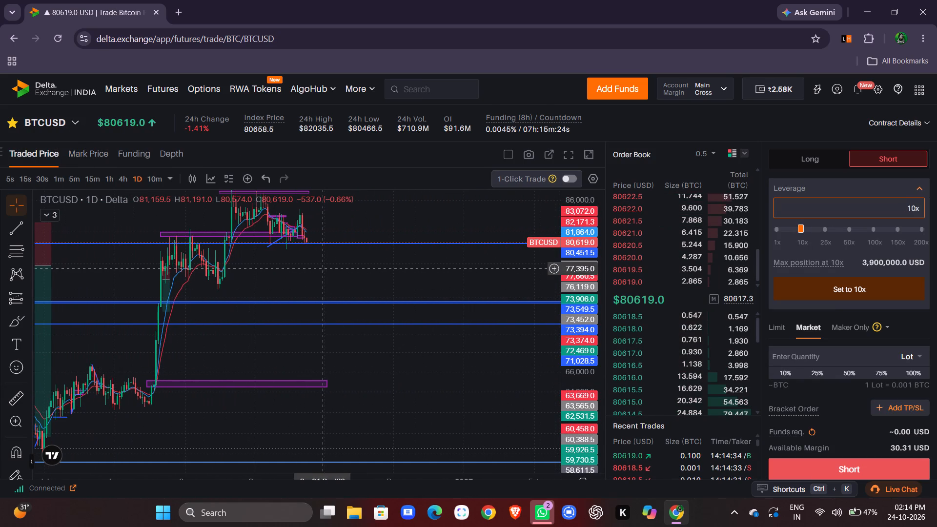
pyautogui.moveTo(321, 269); pyautogui.dragTo(326, 310)
pyautogui.moveTo(368, 290); pyautogui.dragTo(390, 283)
pyautogui.moveTo(580, 262); pyautogui.dragTo(612, 220)
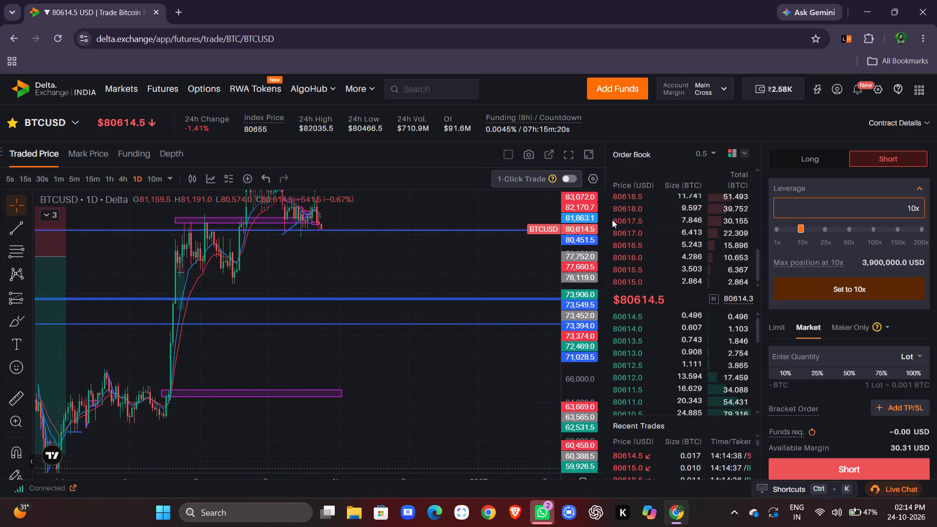
pyautogui.moveTo(612, 220); pyautogui.dragTo(599, 259)
pyautogui.moveTo(456, 381); pyautogui.dragTo(455, 426)
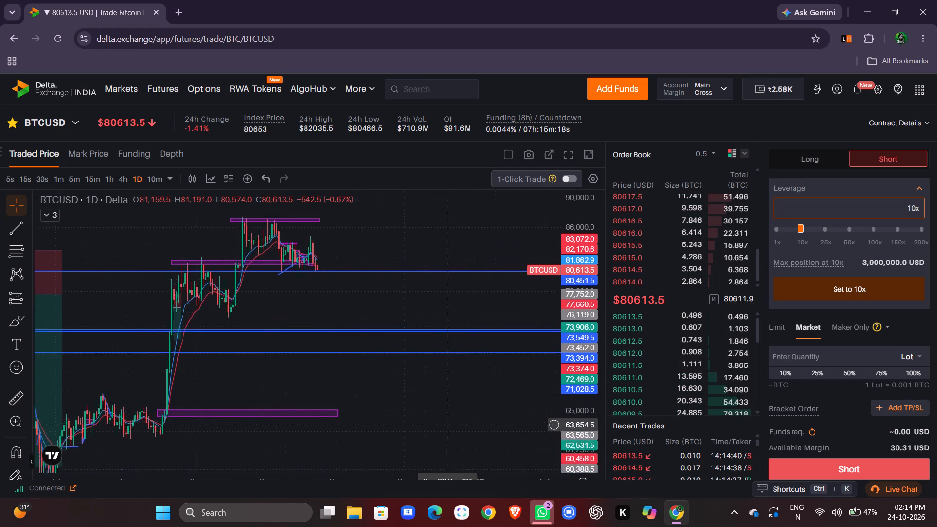
pyautogui.moveTo(455, 426); pyautogui.dragTo(582, 394)
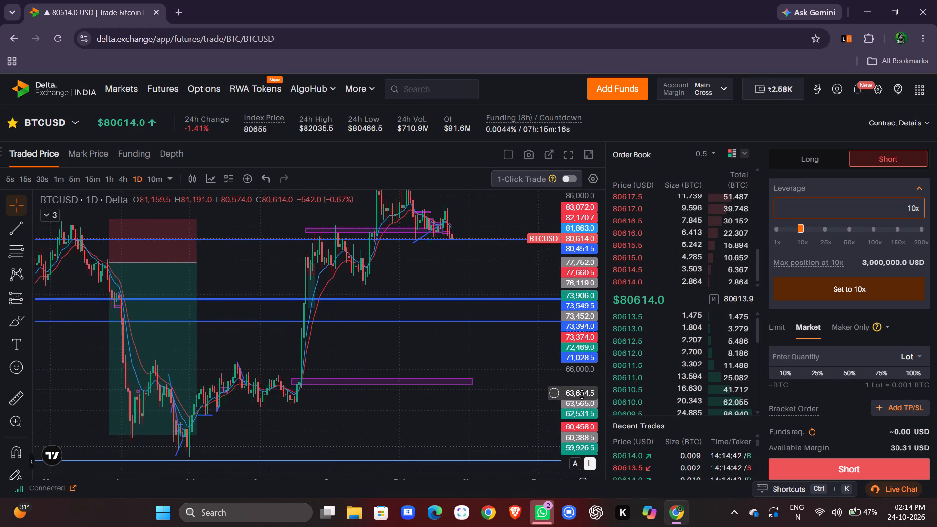
pyautogui.moveTo(582, 394); pyautogui.dragTo(554, 400)
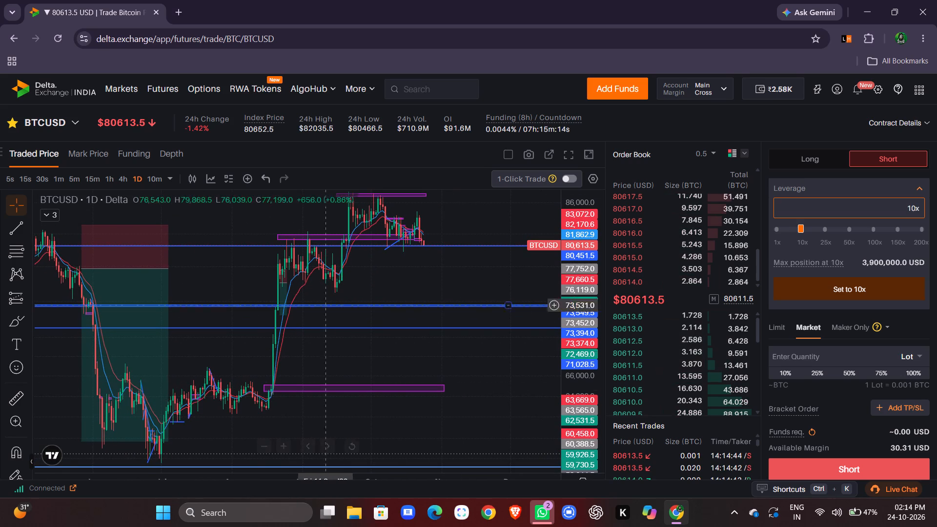
pyautogui.moveTo(407, 279); pyautogui.dragTo(388, 301)
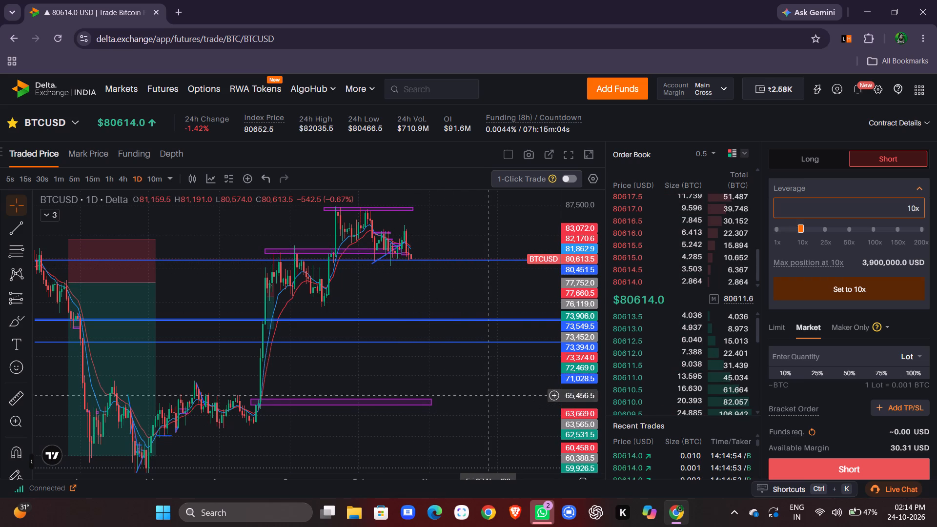
pyautogui.moveTo(490, 389); pyautogui.dragTo(436, 401)
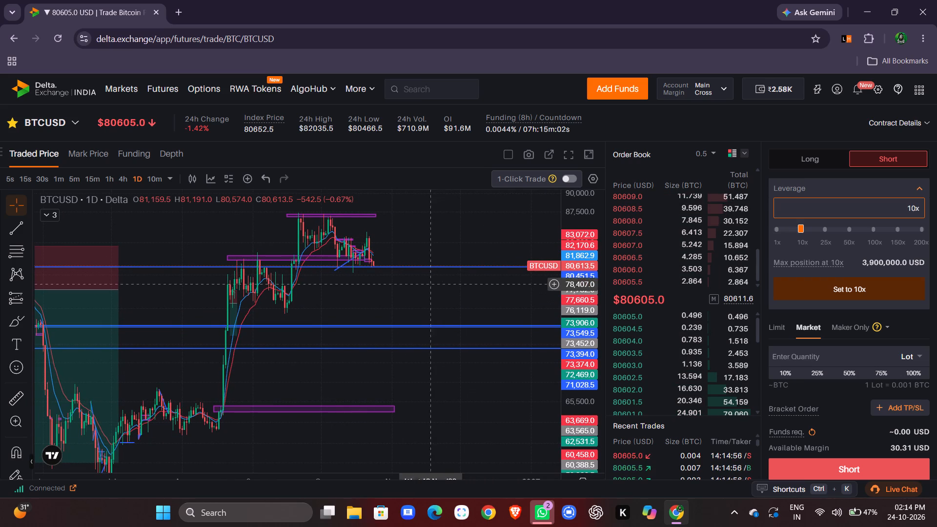
# Check BTCUSD's recent price action and purple zones on the 1h timeframe.
pyautogui.click(110, 178)
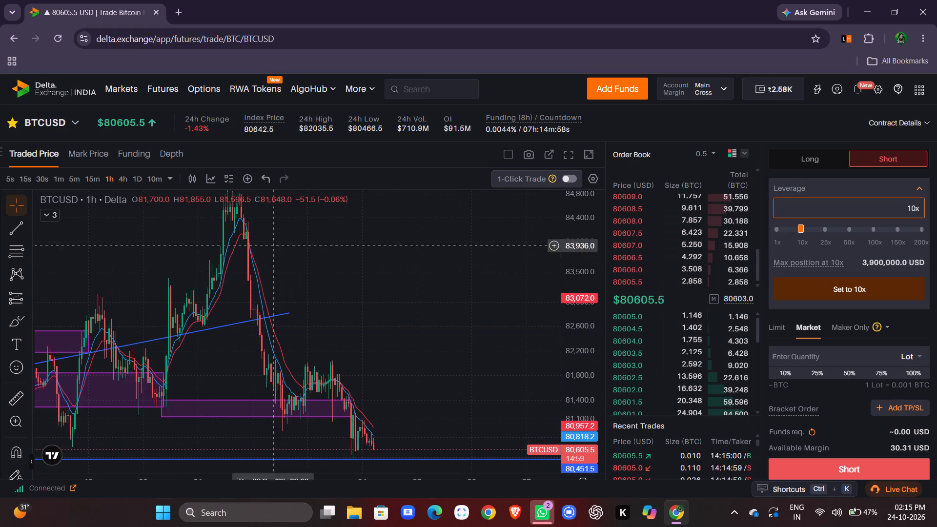
pyautogui.moveTo(391, 276); pyautogui.dragTo(401, 235)
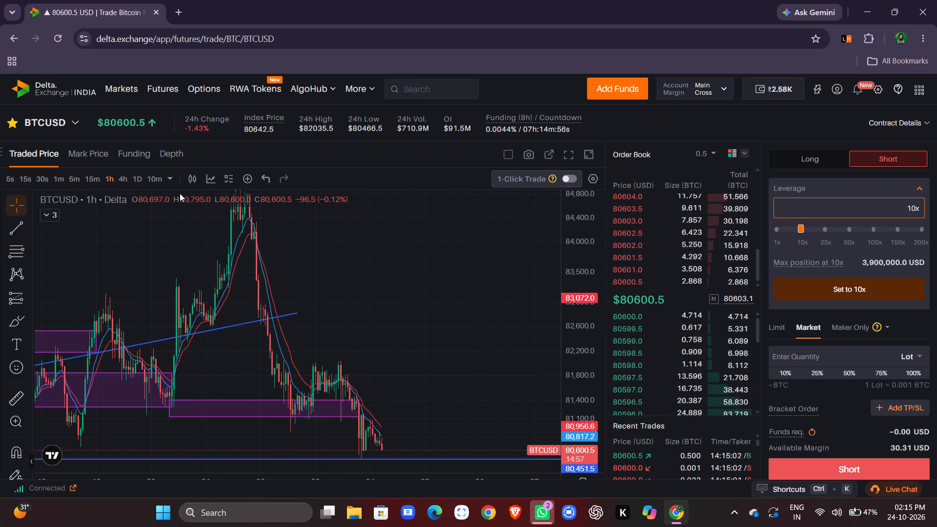
# Return BTCUSD to the 1D timeframe and examine the latest candles against the marked zones and the earlier price history.
pyautogui.click(137, 179)
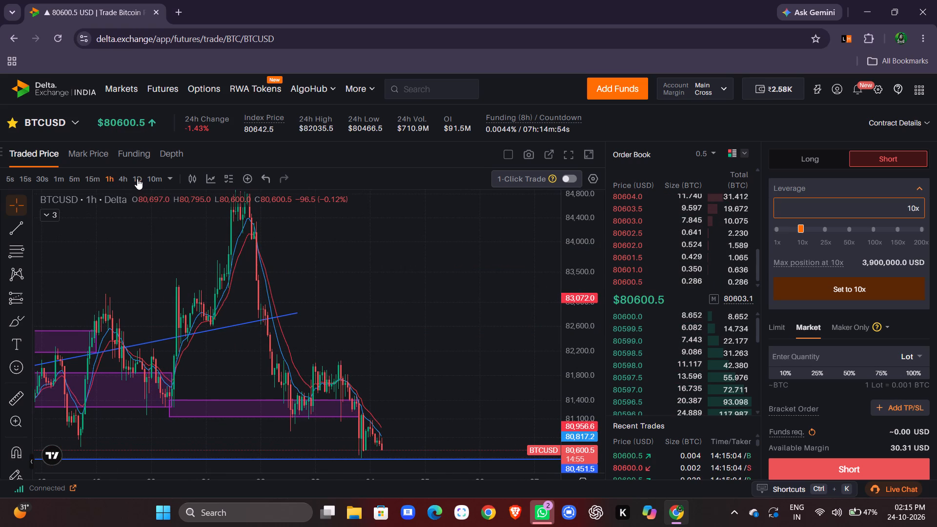
pyautogui.moveTo(458, 282); pyautogui.dragTo(453, 306)
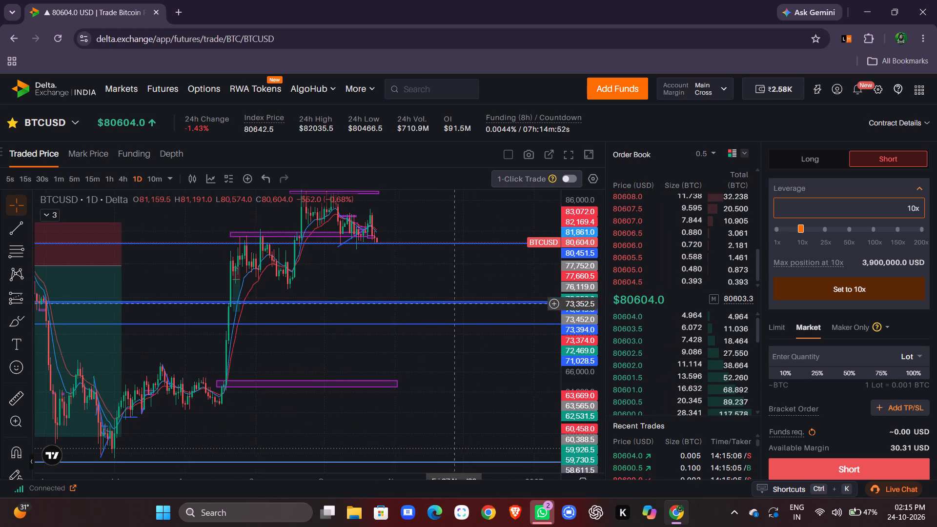
pyautogui.moveTo(453, 306); pyautogui.dragTo(450, 313)
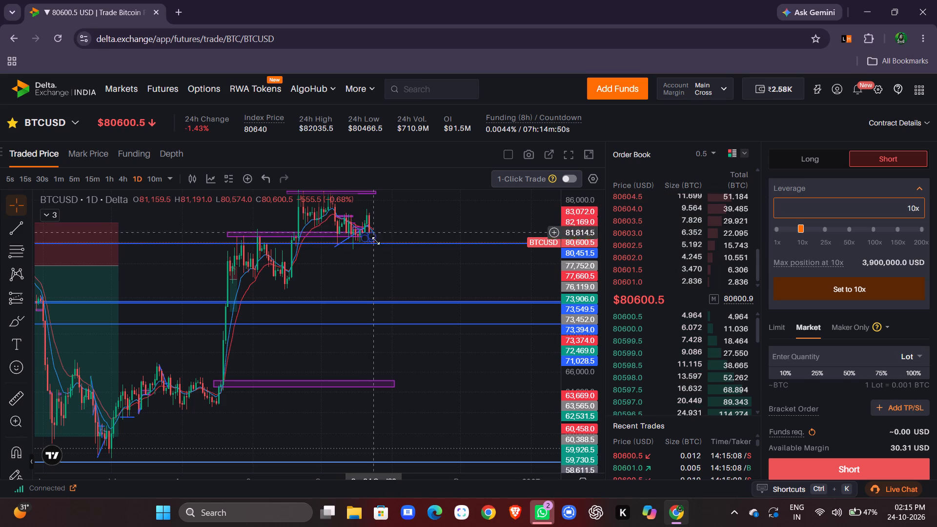
pyautogui.moveTo(457, 299); pyautogui.dragTo(449, 302)
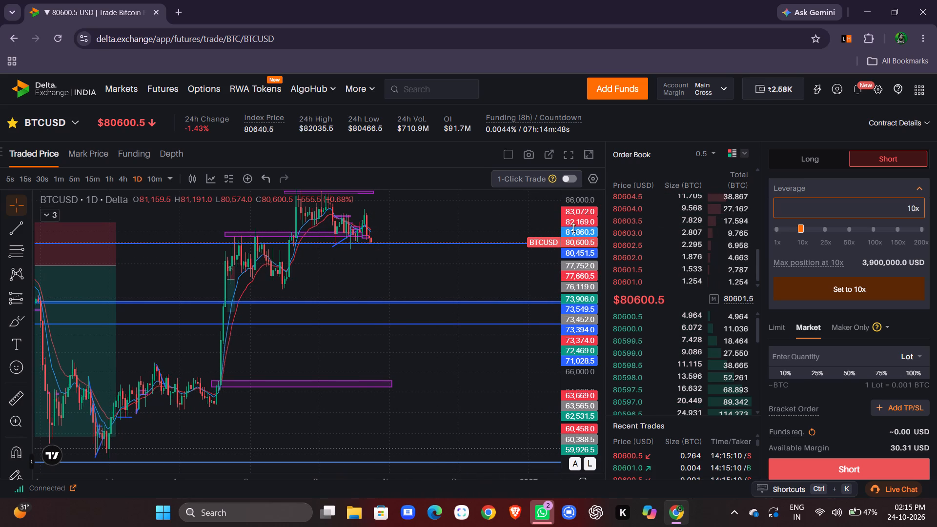
pyautogui.moveTo(576, 225); pyautogui.dragTo(574, 311)
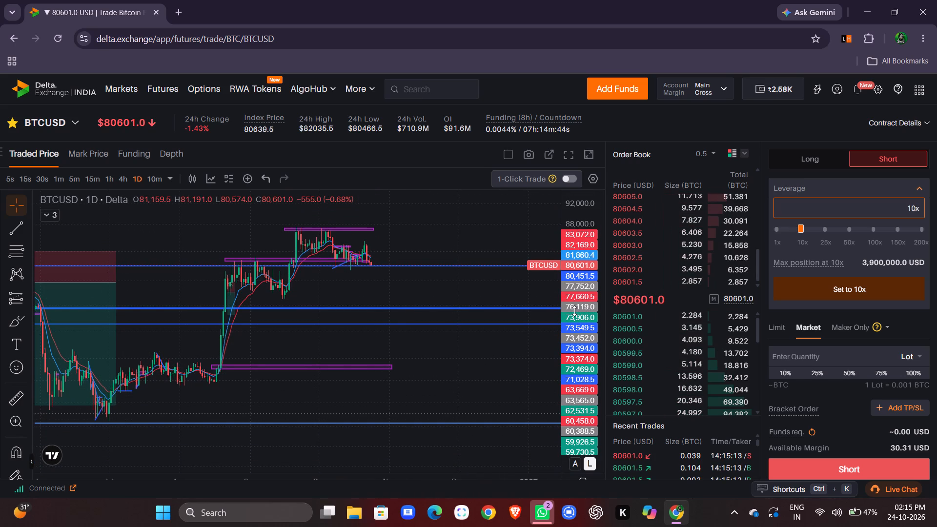
pyautogui.moveTo(420, 293); pyautogui.dragTo(735, 304)
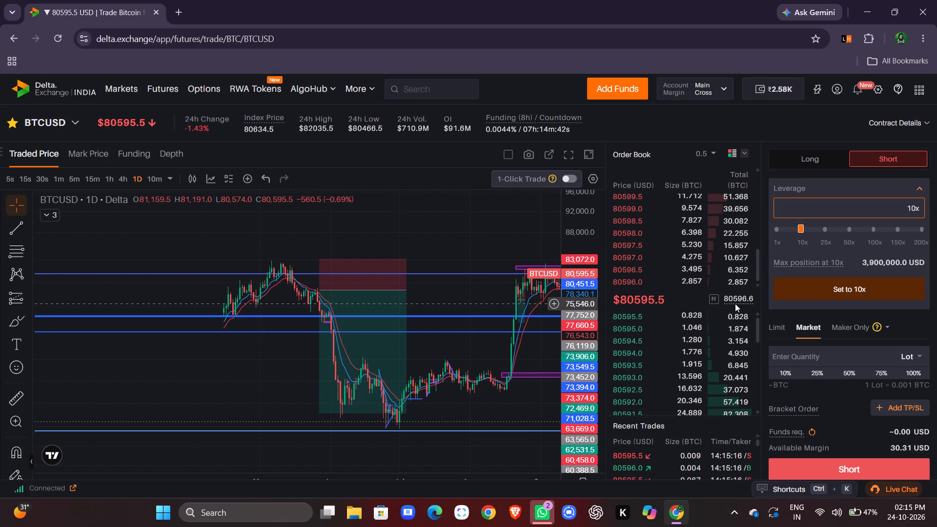
pyautogui.moveTo(735, 304); pyautogui.dragTo(597, 313)
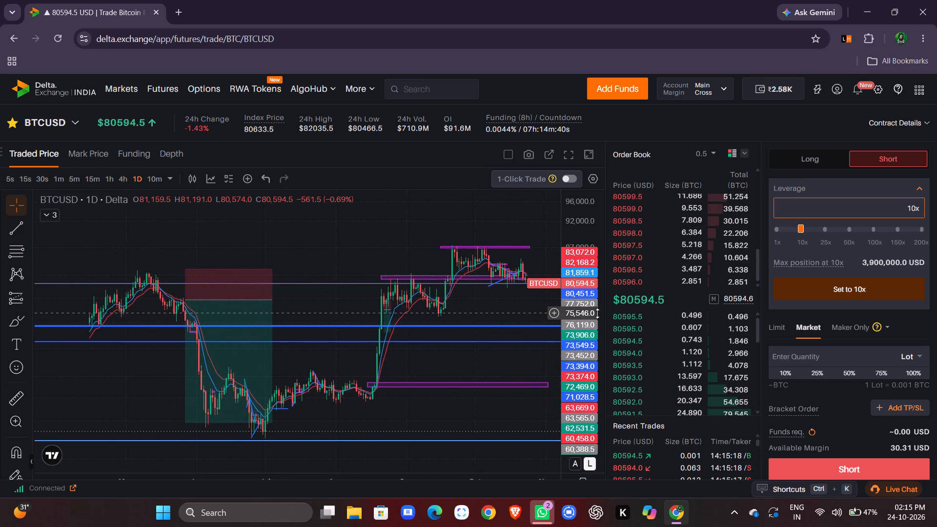
pyautogui.moveTo(597, 313); pyautogui.dragTo(510, 327)
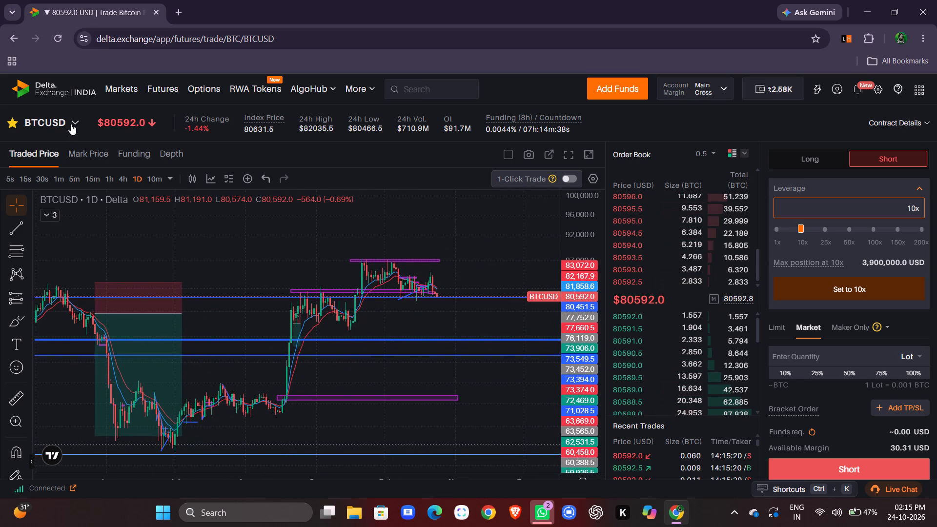
# Browse the watchlist and futures contracts, and switch the trading view to the OILUSD US Oil fund ONDO Token perpetual.
pyautogui.click(71, 124)
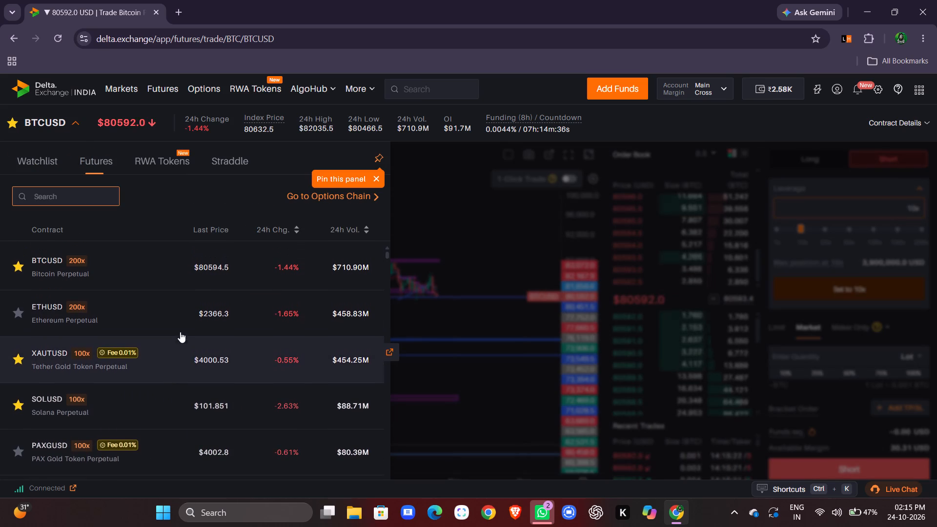
pyautogui.scroll(-2, 181, 475)
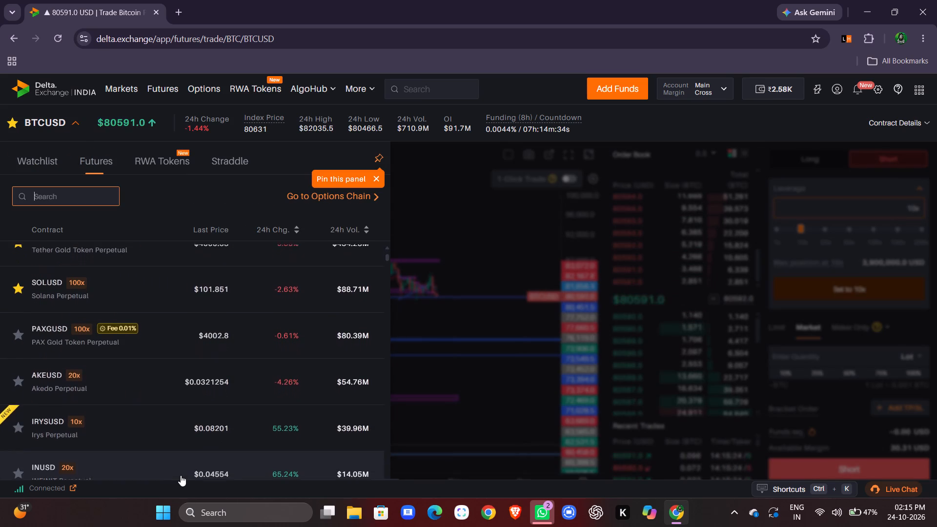
pyautogui.click(50, 166)
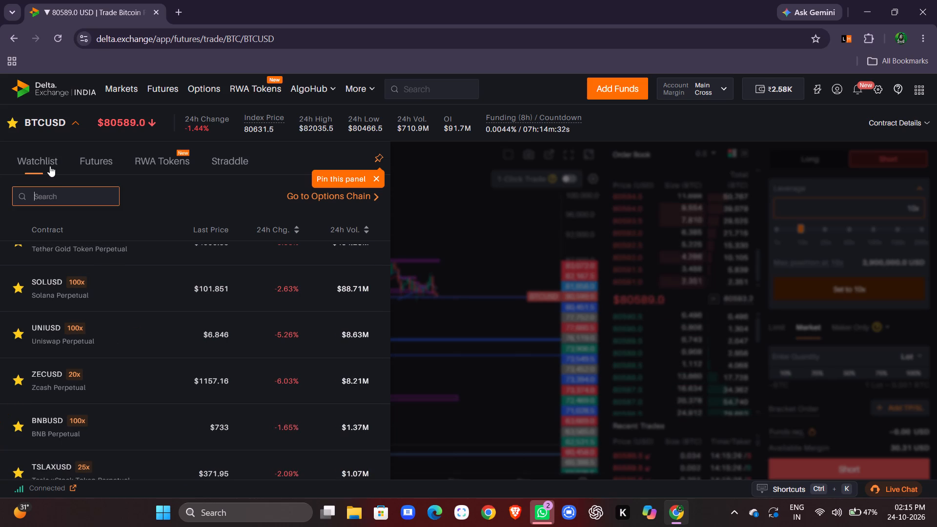
pyautogui.click(87, 154)
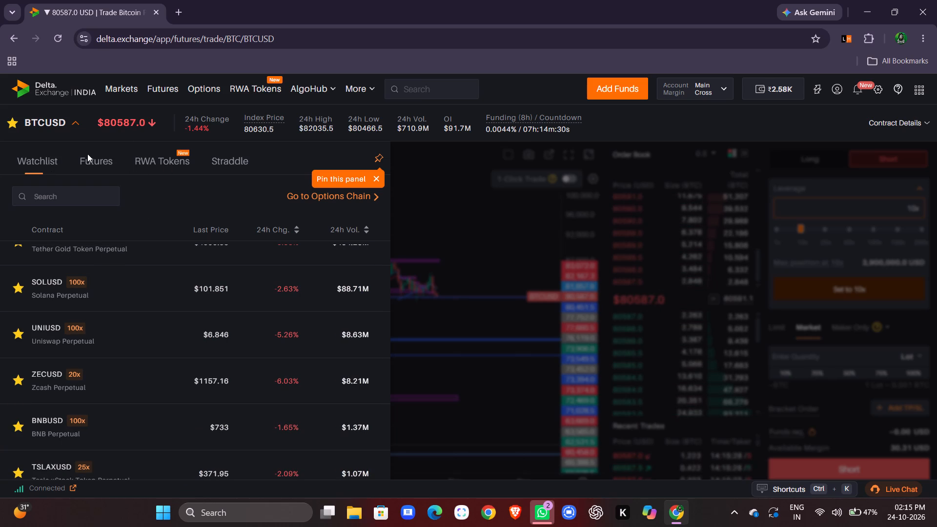
pyautogui.click(104, 161)
pyautogui.scroll(-6, 148, 416)
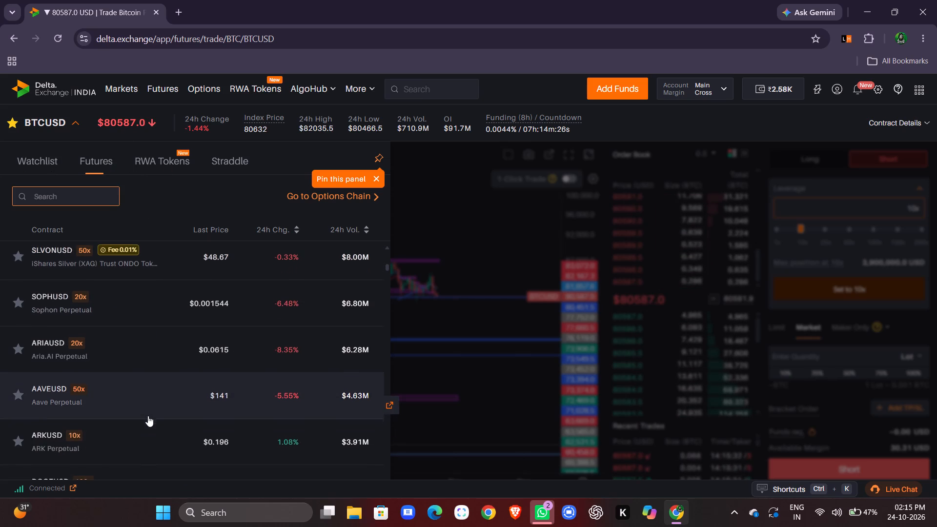
pyautogui.scroll(-3, 148, 416)
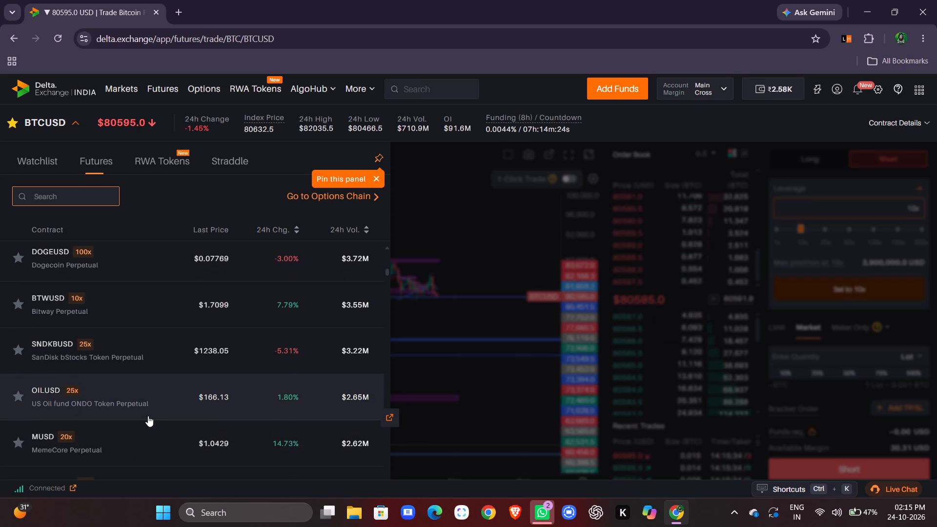
pyautogui.scroll(-1, 148, 416)
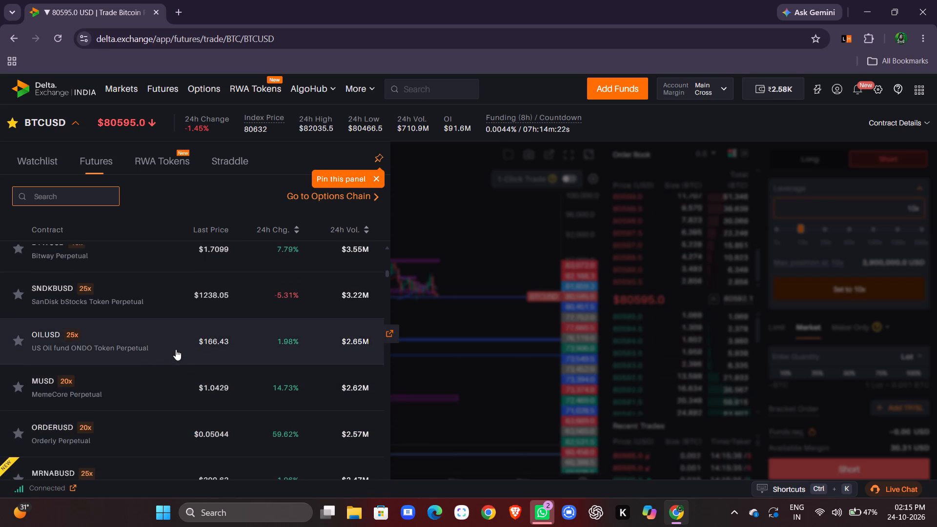
pyautogui.click(176, 349)
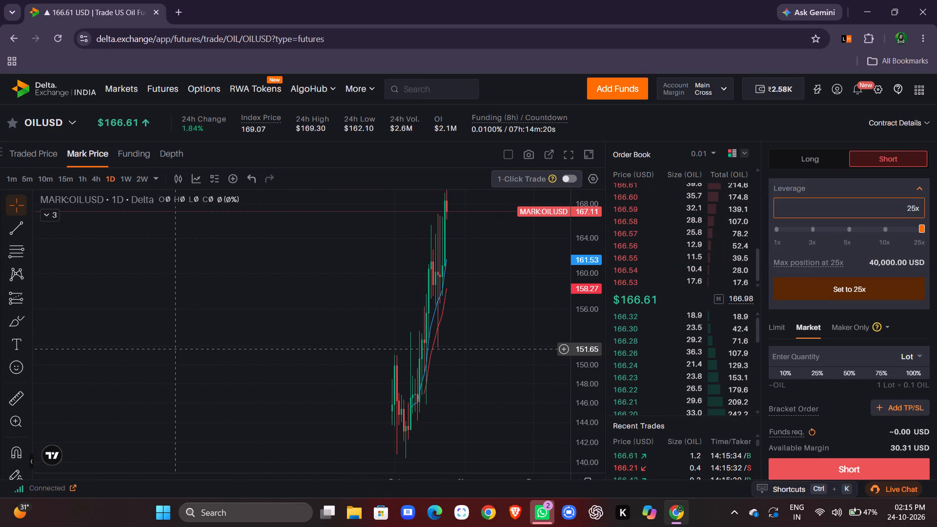
# Examine the full OILUSD daily price history and its moving averages.
pyautogui.hscroll(-1, 265, 365)
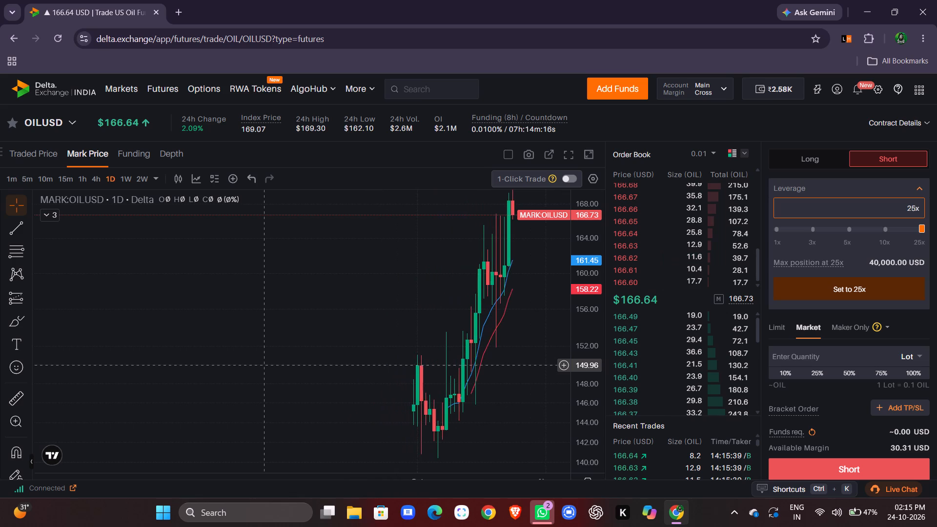
pyautogui.moveTo(360, 305); pyautogui.dragTo(146, 318)
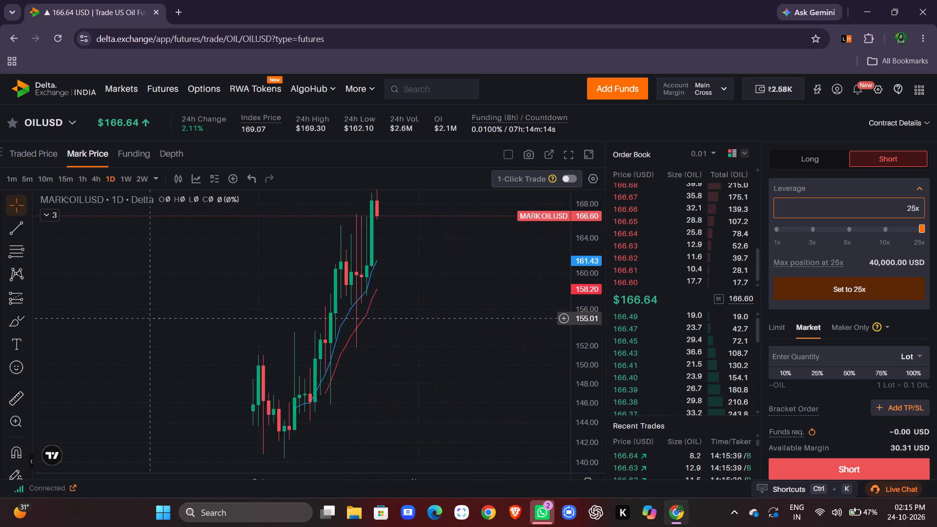
pyautogui.moveTo(146, 318); pyautogui.dragTo(121, 354)
pyautogui.moveTo(576, 246); pyautogui.dragTo(576, 325)
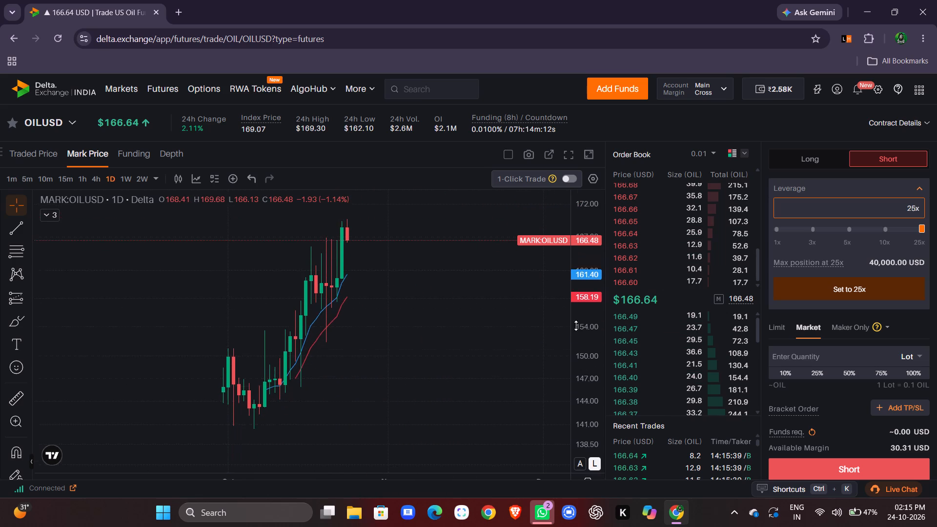
pyautogui.moveTo(576, 325); pyautogui.dragTo(576, 343)
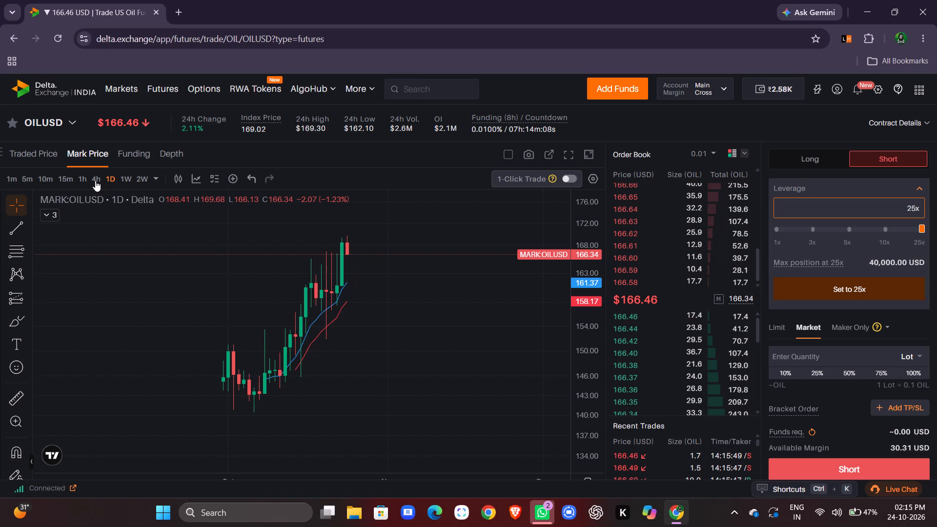
# Examine OILUSD's price action and moving averages on the 4h and 1h timeframes.
pyautogui.click(95, 181)
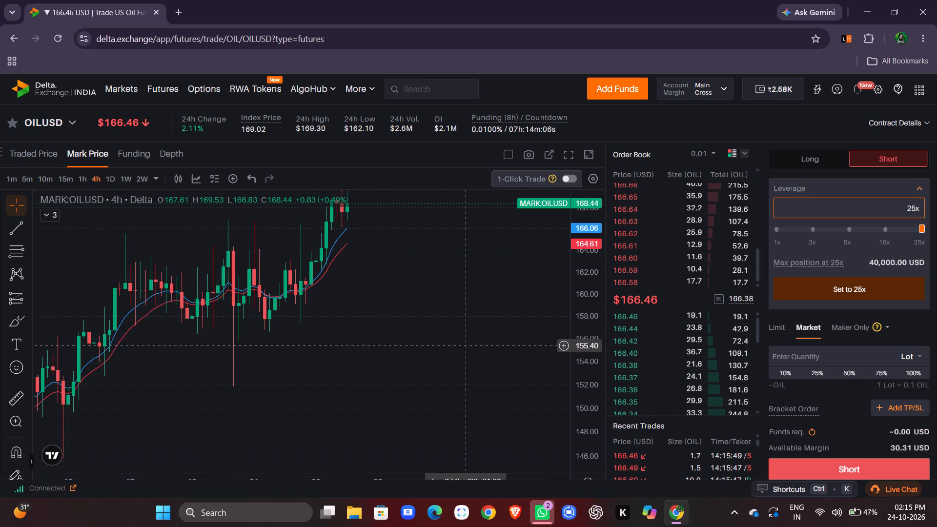
pyautogui.moveTo(490, 300); pyautogui.dragTo(498, 345)
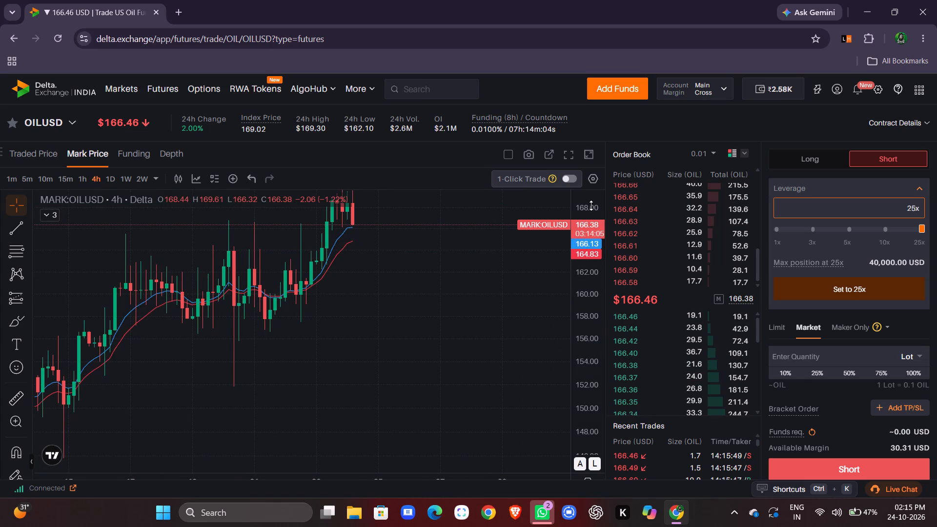
pyautogui.moveTo(591, 205); pyautogui.dragTo(580, 326)
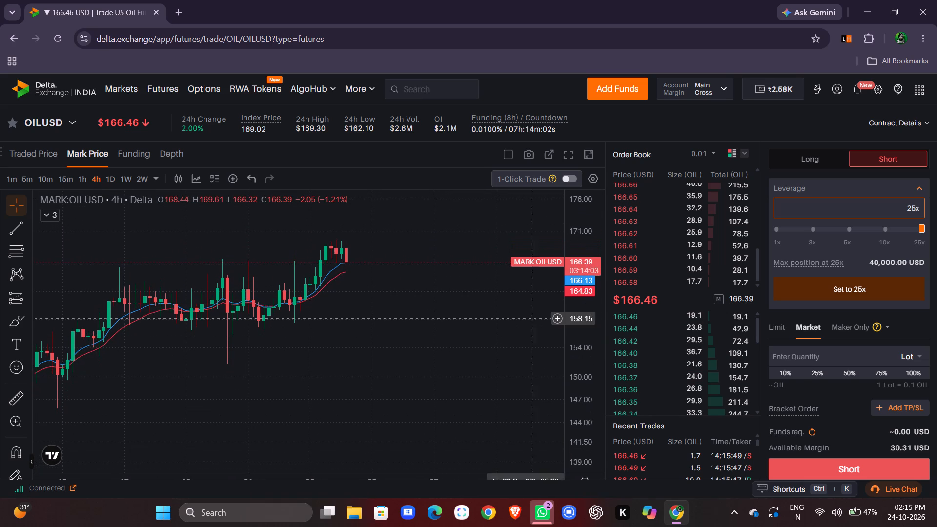
pyautogui.click(84, 181)
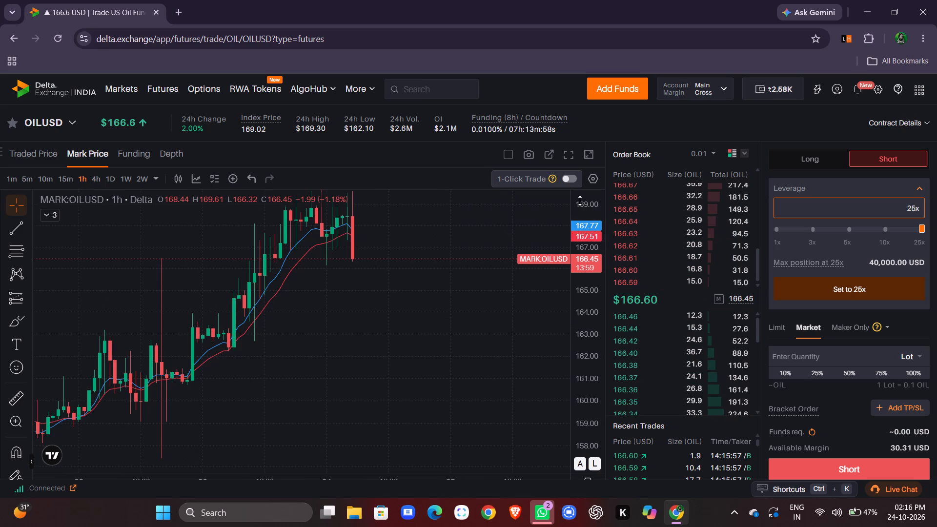
pyautogui.moveTo(580, 201); pyautogui.dragTo(565, 281)
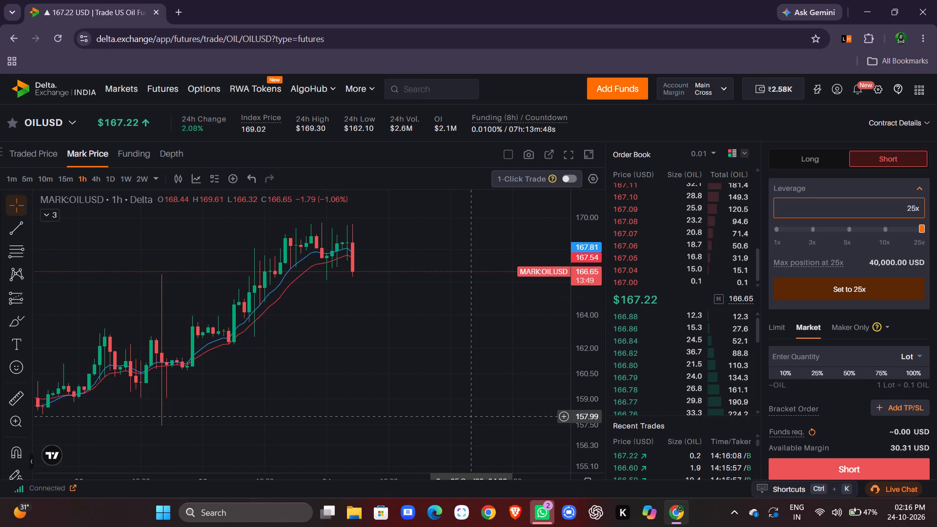
# Browse the futures contracts and switch the trading view to the PAXGUSD PAX Gold Token perpetual.
pyautogui.click(68, 124)
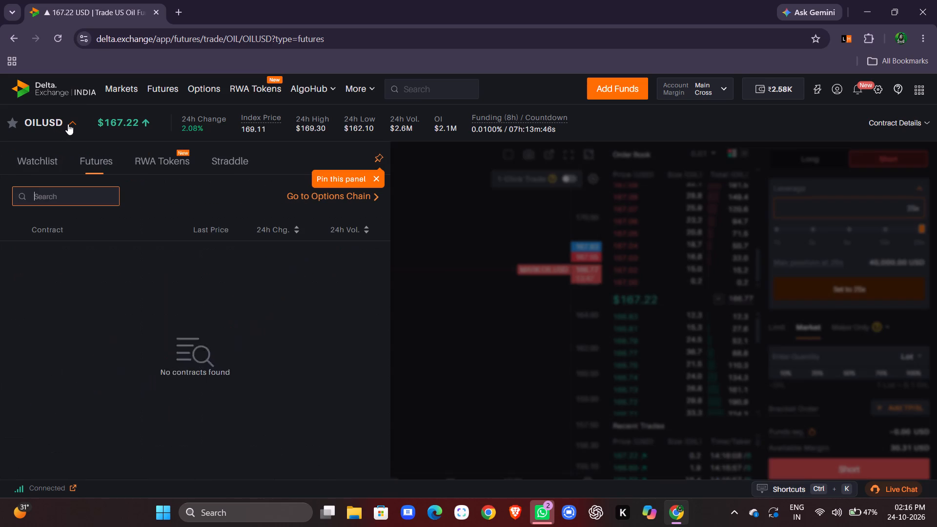
pyautogui.scroll(-1, 226, 382)
pyautogui.scroll(-2, 160, 377)
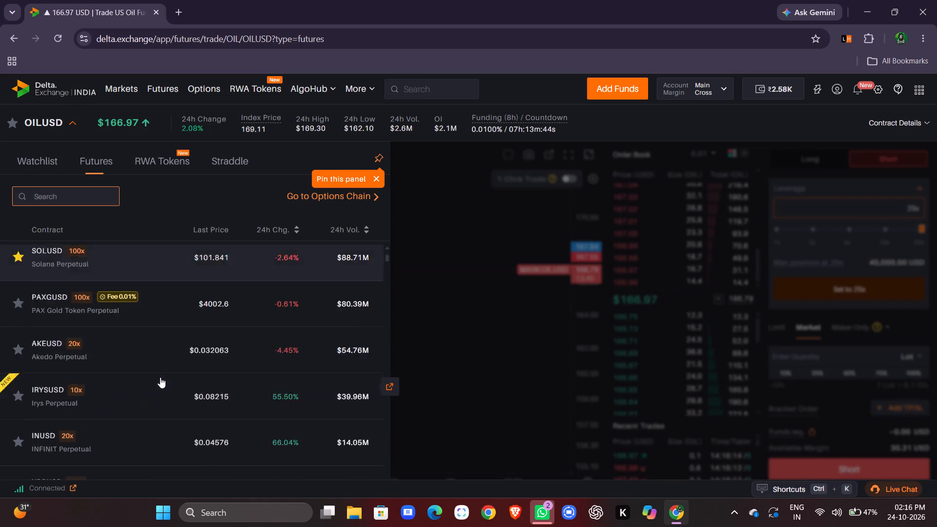
pyautogui.scroll(-1, 160, 377)
pyautogui.scroll(1, 160, 377)
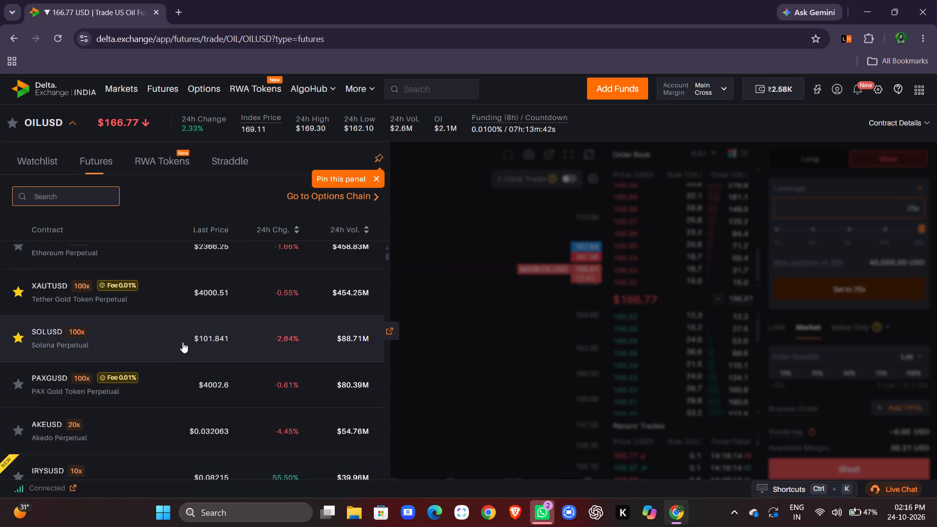
pyautogui.scroll(2, 183, 342)
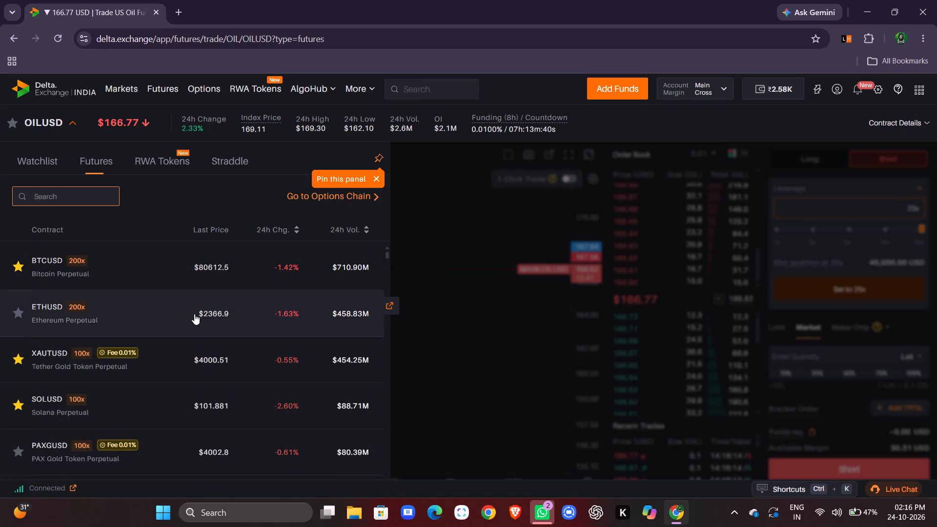
pyautogui.scroll(-1, 194, 370)
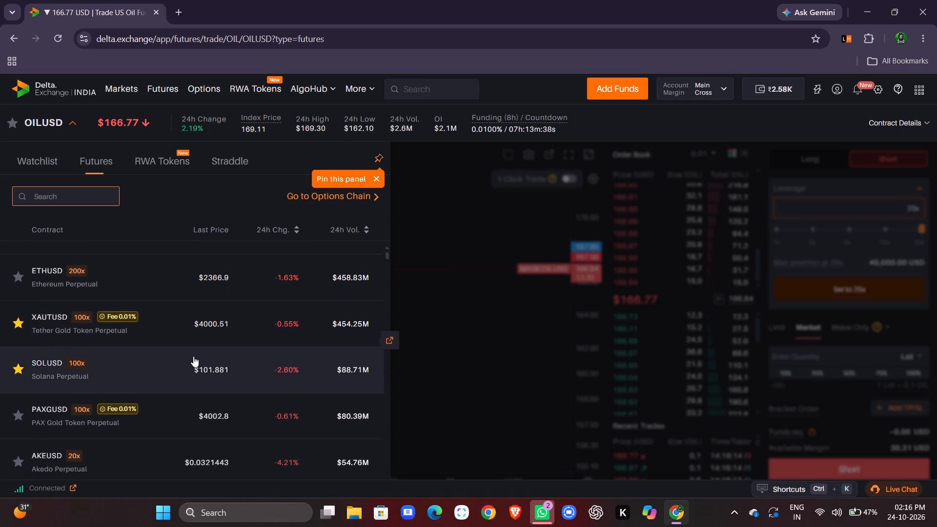
pyautogui.click(188, 375)
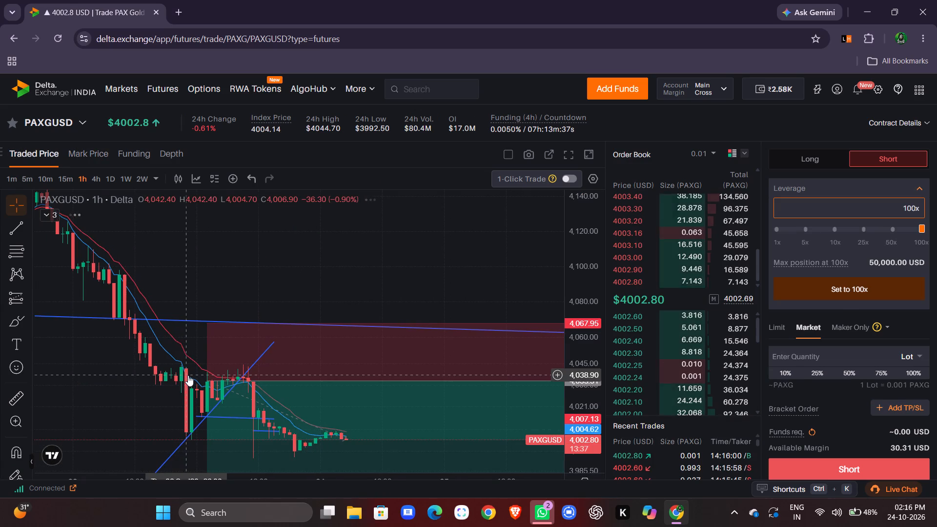
# Delete the old short position drawing with the 4,035.51 entry from the PAXGUSD 1h chart.
pyautogui.moveTo(412, 286); pyautogui.dragTo(447, 190)
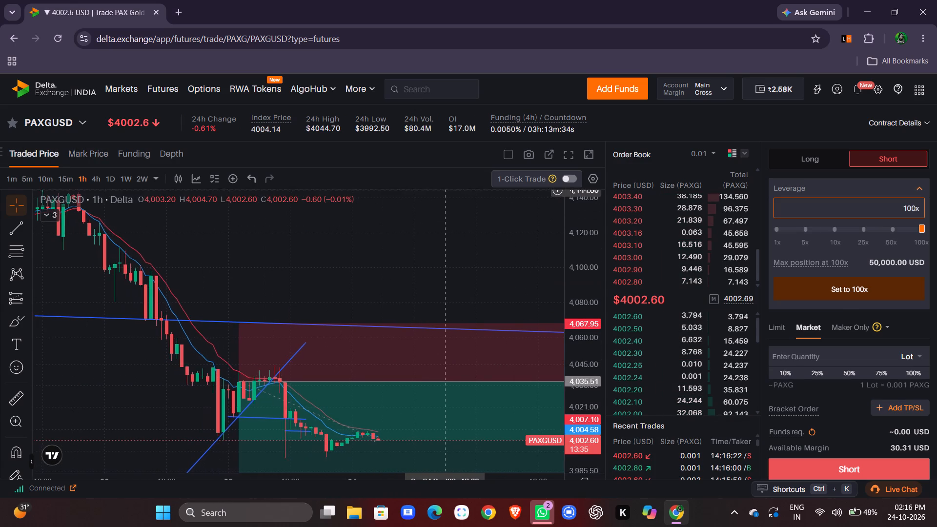
pyautogui.moveTo(447, 190); pyautogui.dragTo(446, 190)
pyautogui.moveTo(583, 210); pyautogui.dragTo(576, 255)
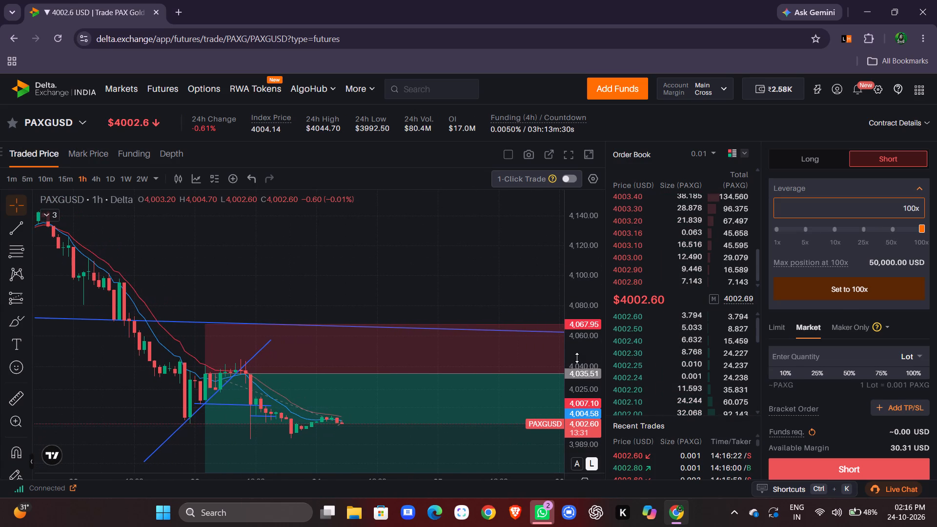
pyautogui.moveTo(579, 382); pyautogui.dragTo(585, 295)
pyautogui.moveTo(467, 270); pyautogui.dragTo(464, 129)
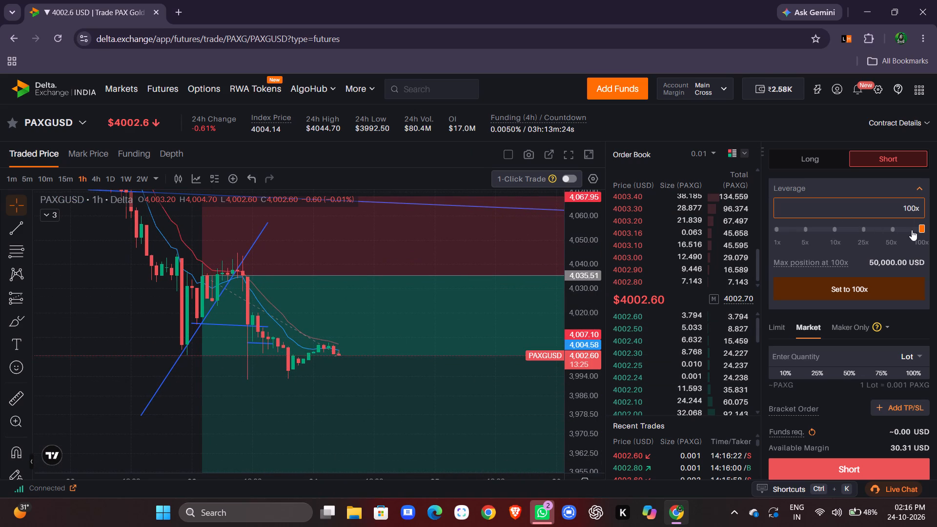
pyautogui.scroll(-1, 826, 401)
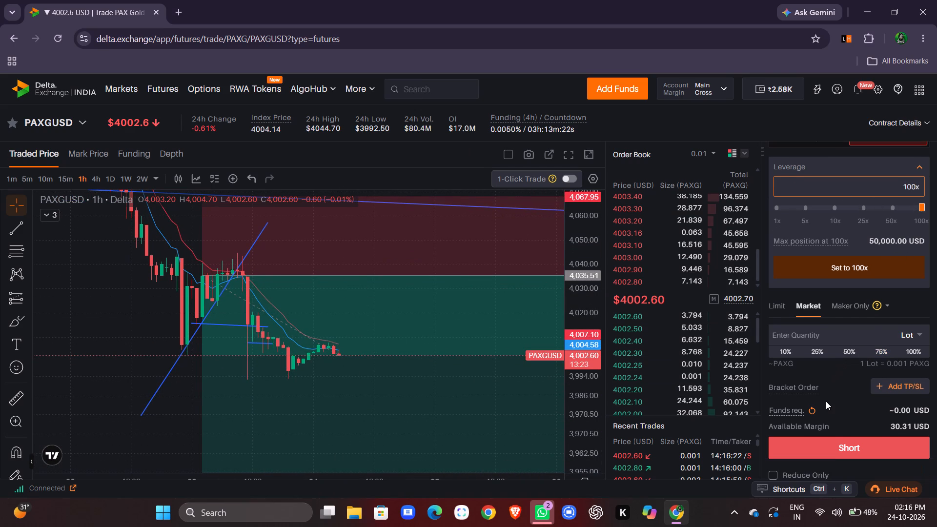
pyautogui.scroll(-1, 826, 401)
pyautogui.click(480, 250)
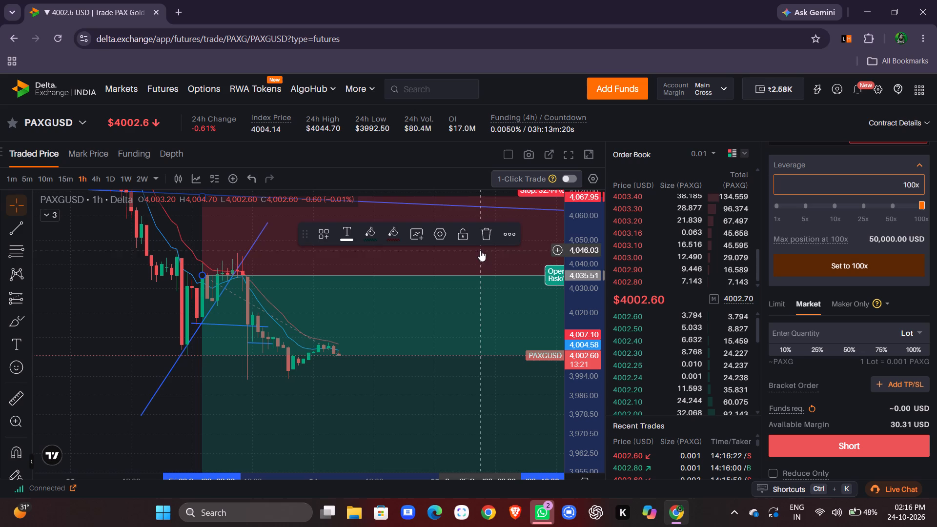
pyautogui.click(479, 226)
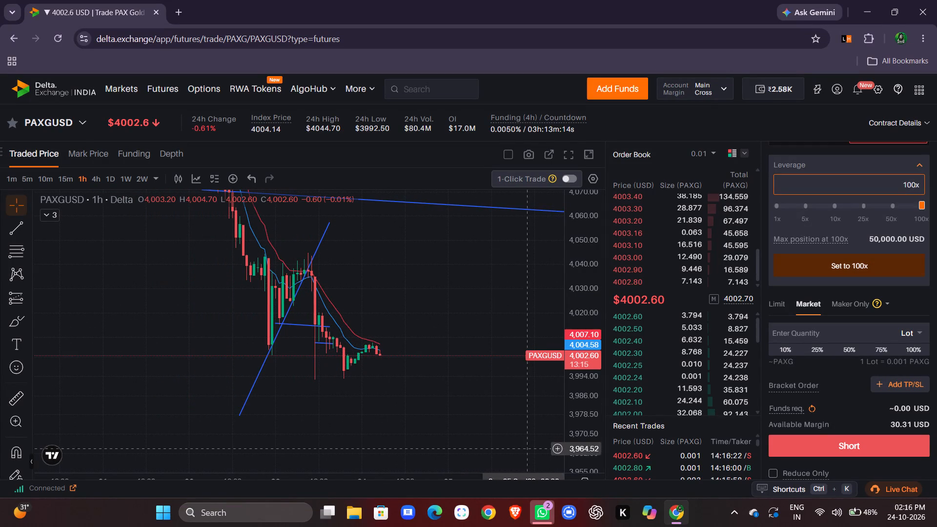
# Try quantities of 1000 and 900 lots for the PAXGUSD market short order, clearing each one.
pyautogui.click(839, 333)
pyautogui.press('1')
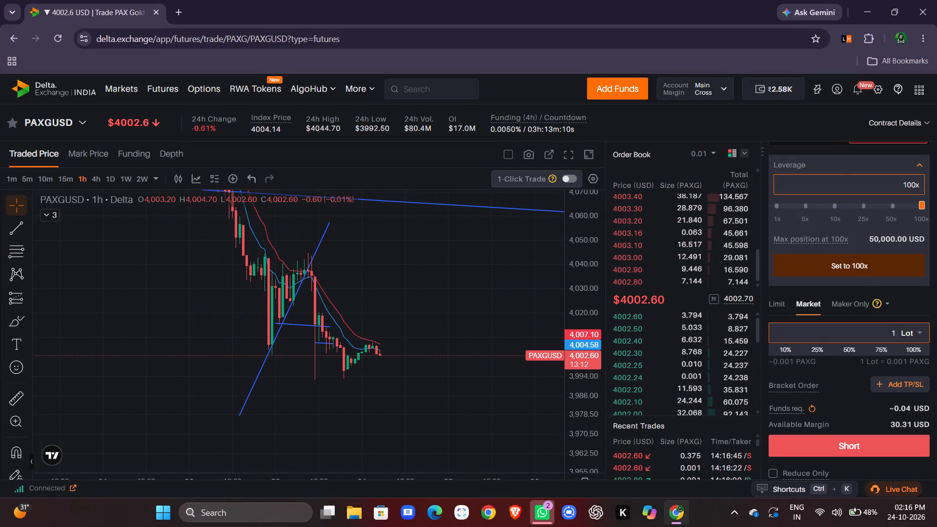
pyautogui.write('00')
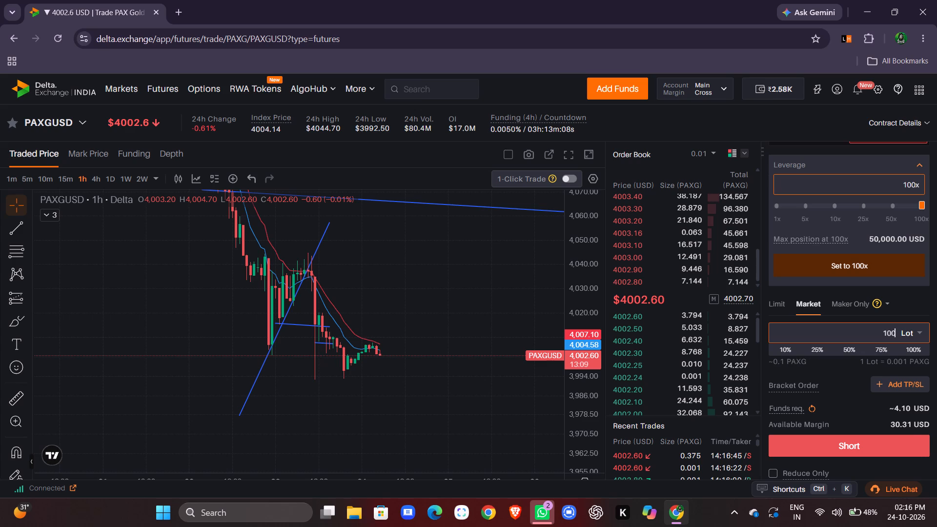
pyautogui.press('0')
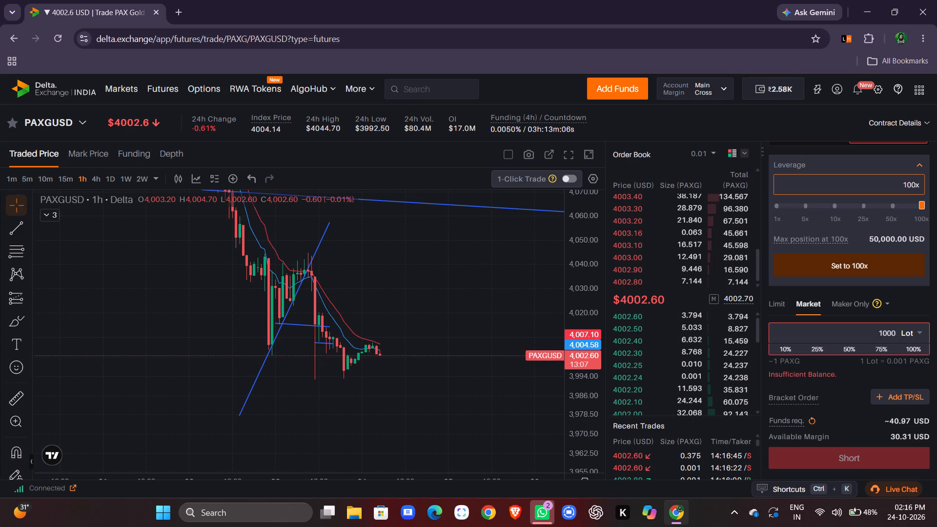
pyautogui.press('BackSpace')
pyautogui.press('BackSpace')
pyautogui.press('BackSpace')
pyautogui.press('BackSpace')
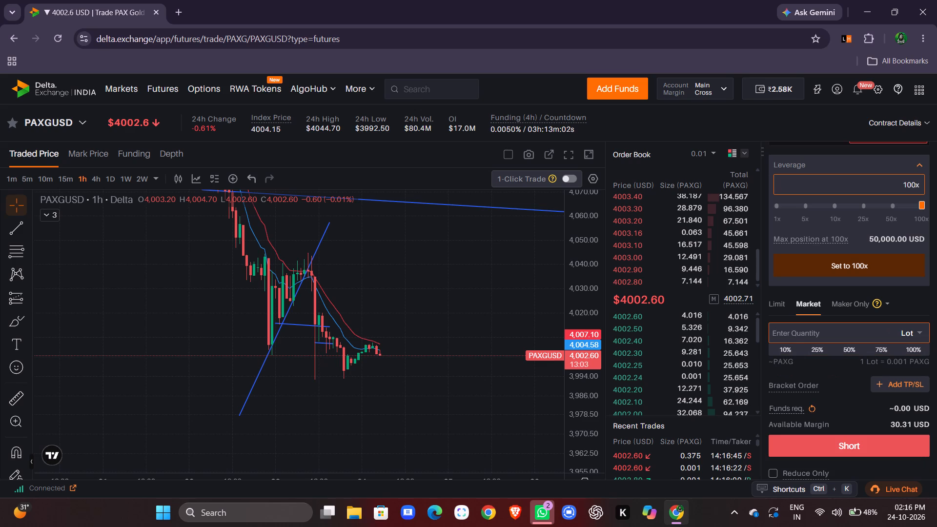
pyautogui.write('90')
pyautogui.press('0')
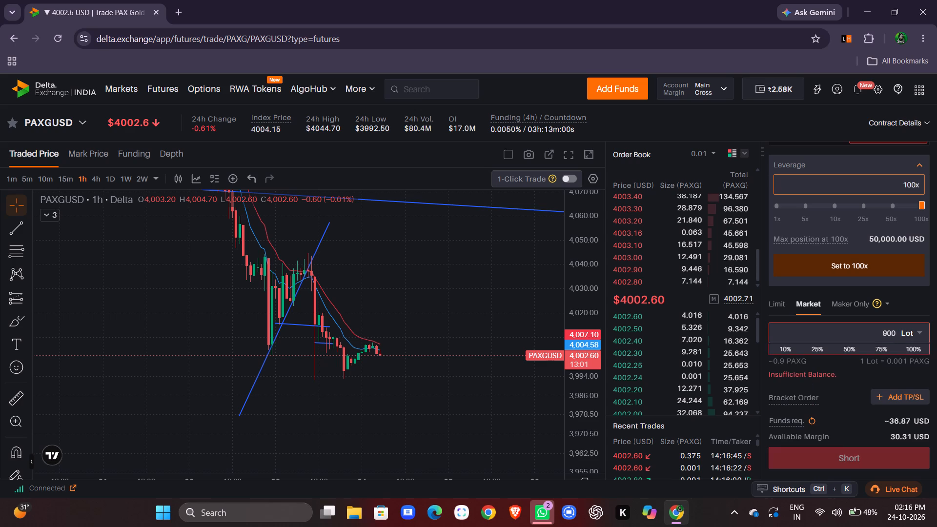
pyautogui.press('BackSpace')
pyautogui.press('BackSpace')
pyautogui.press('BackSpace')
# Set the PAXGUSD market short order quantity to 500 lots.
pyautogui.press('5')
pyautogui.write('00')
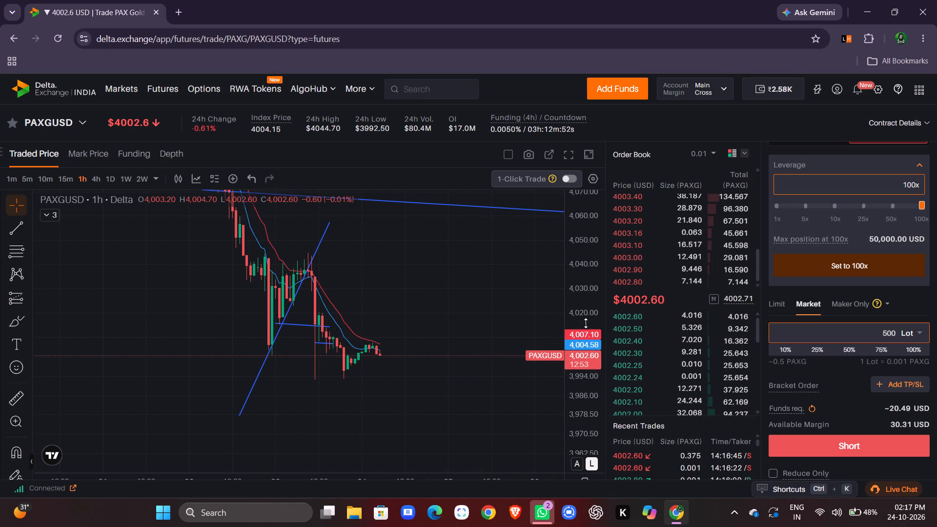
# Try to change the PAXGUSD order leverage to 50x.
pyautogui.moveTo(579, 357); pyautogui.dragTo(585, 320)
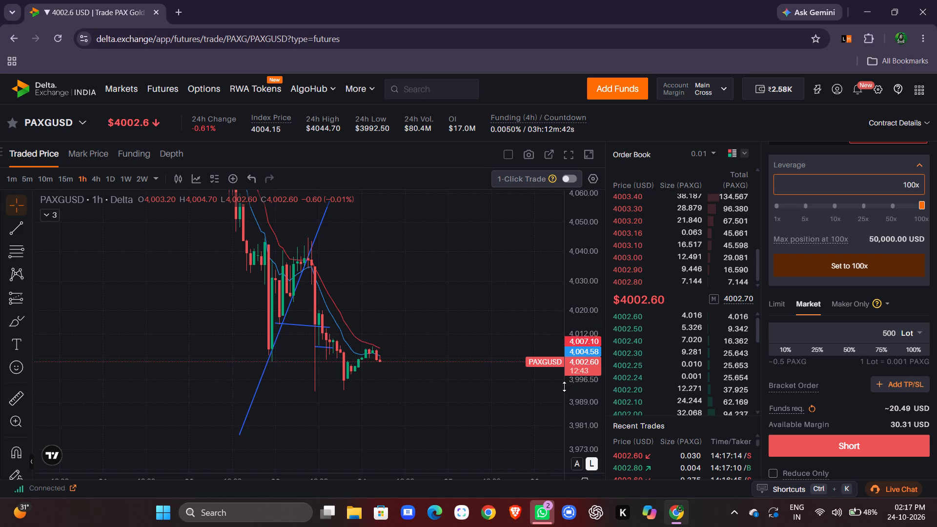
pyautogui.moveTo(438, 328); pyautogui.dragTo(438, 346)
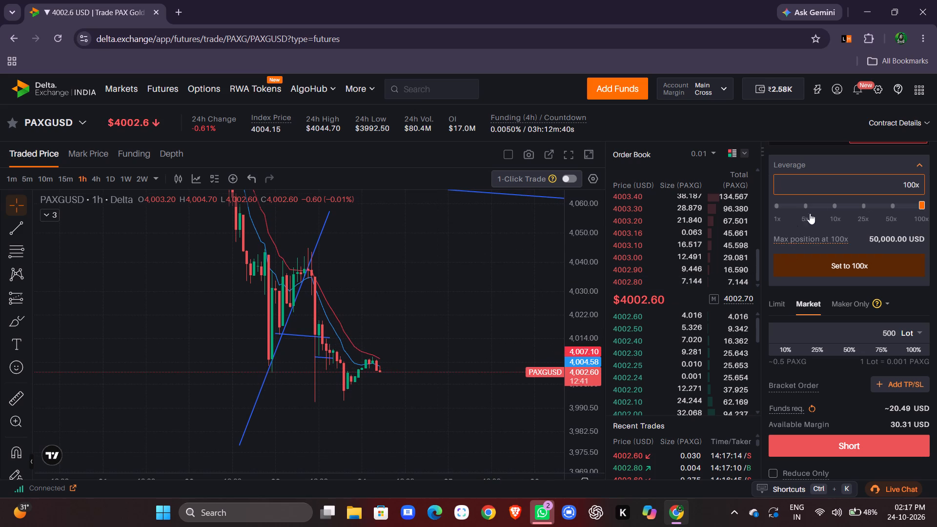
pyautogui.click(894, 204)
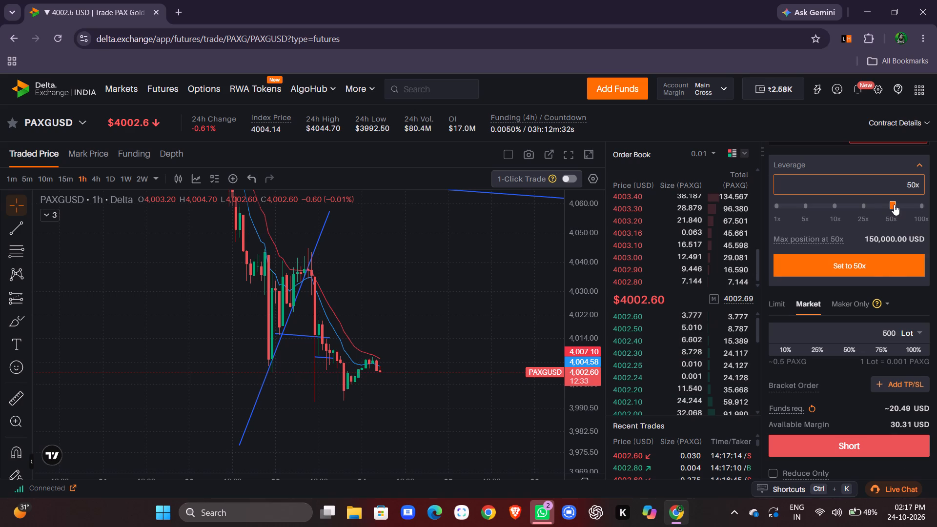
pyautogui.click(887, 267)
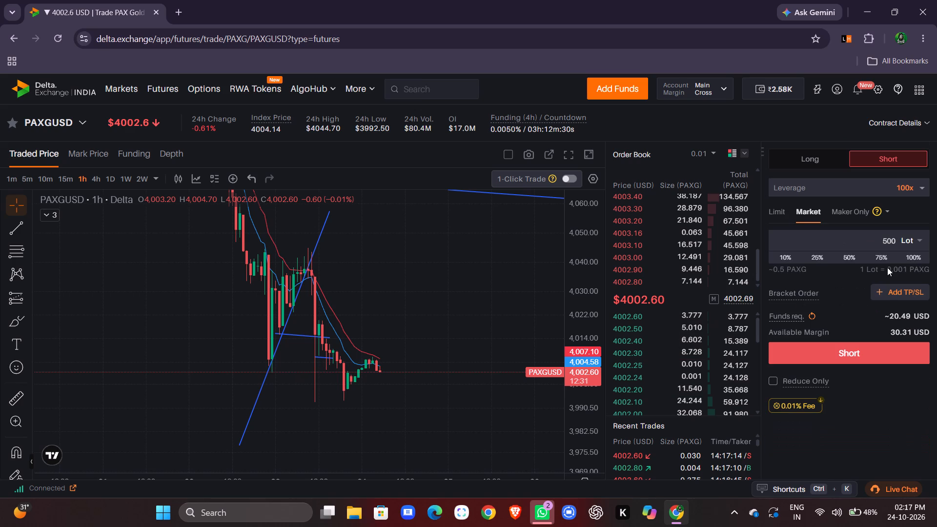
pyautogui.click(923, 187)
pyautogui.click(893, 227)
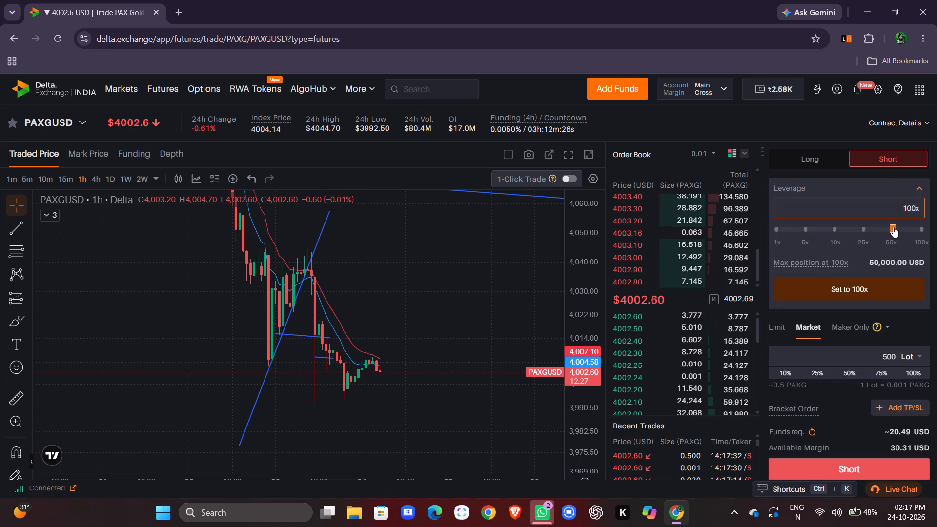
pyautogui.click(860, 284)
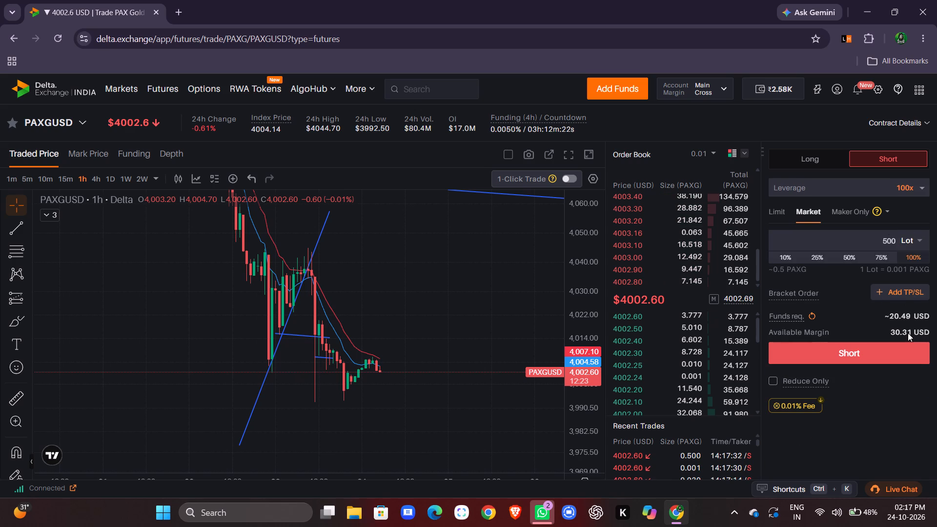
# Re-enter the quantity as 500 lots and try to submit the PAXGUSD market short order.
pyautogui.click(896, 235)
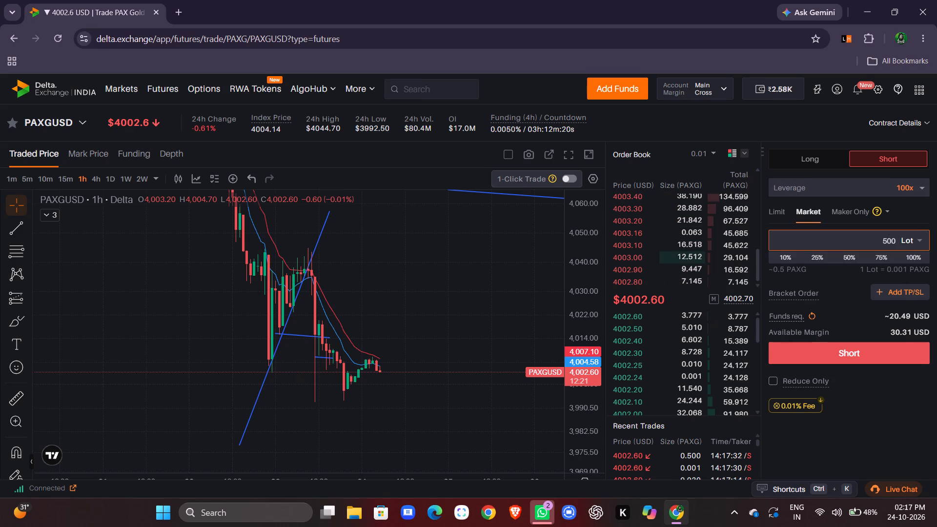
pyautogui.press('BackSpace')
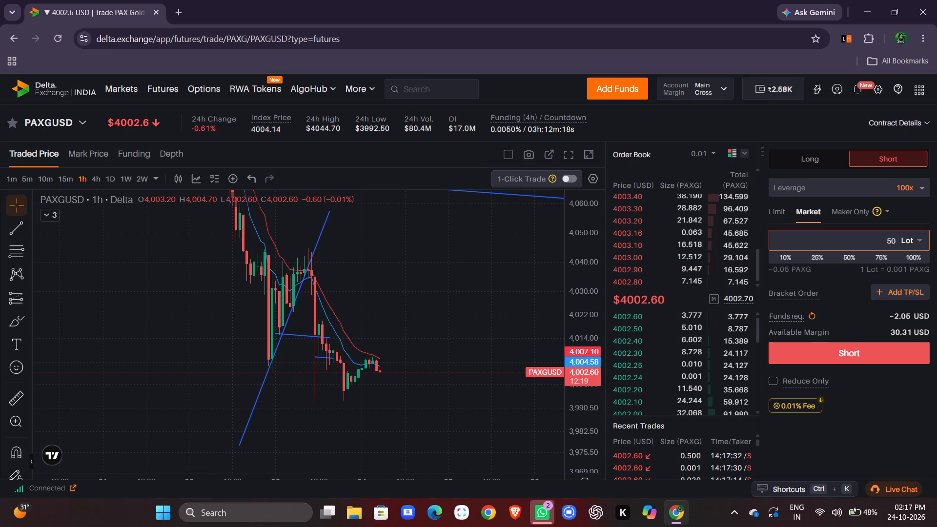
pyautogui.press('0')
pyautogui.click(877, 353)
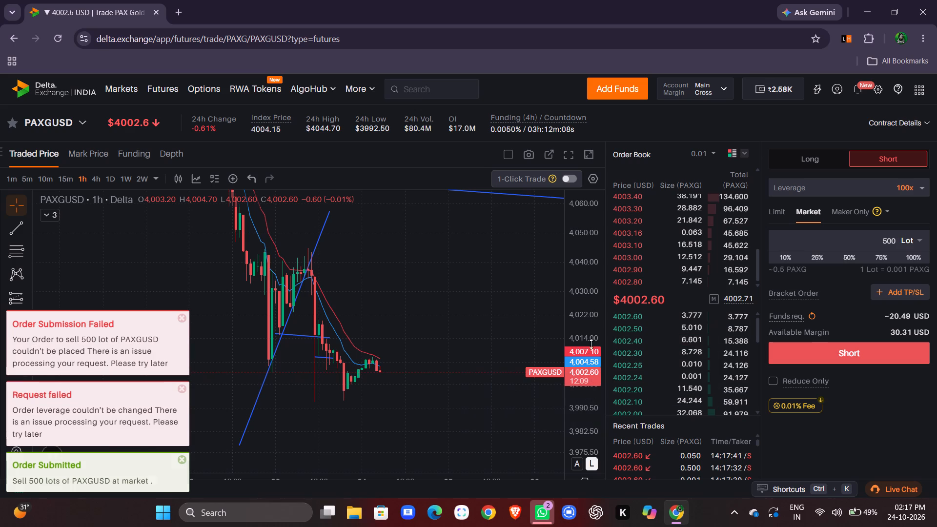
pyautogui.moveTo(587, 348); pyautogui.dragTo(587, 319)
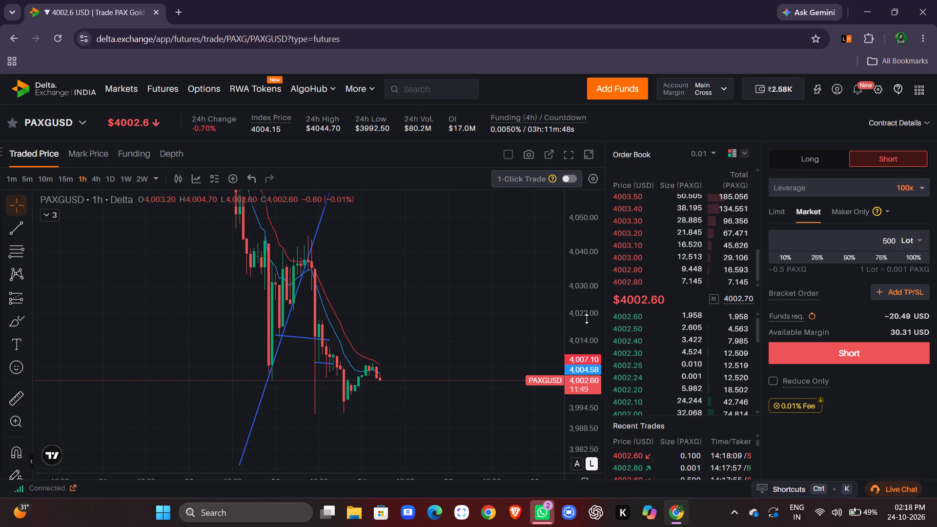
# Examine PAXGUSD price action on the 5-minute, 10-minute and 1-hour charts, focusing on the most recent candles and trendlines.
pyautogui.moveTo(591, 384); pyautogui.dragTo(596, 344)
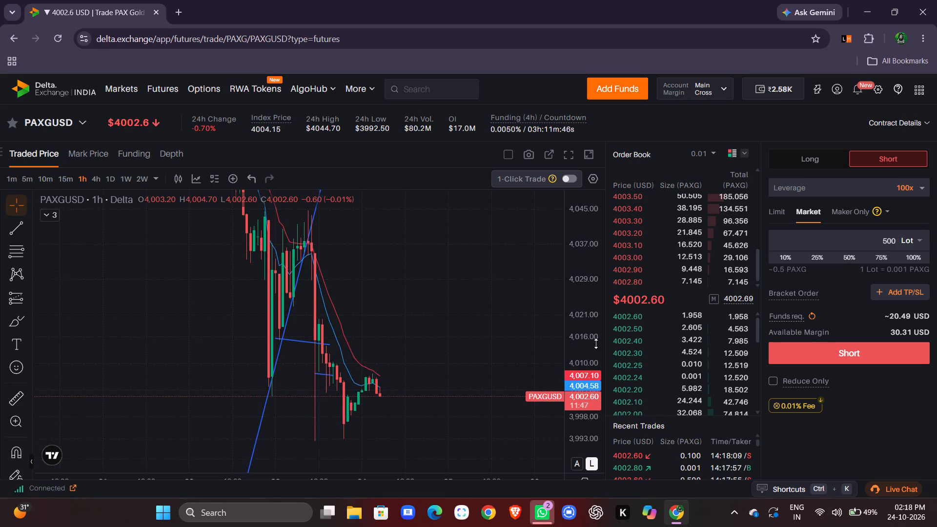
pyautogui.moveTo(596, 344); pyautogui.dragTo(599, 396)
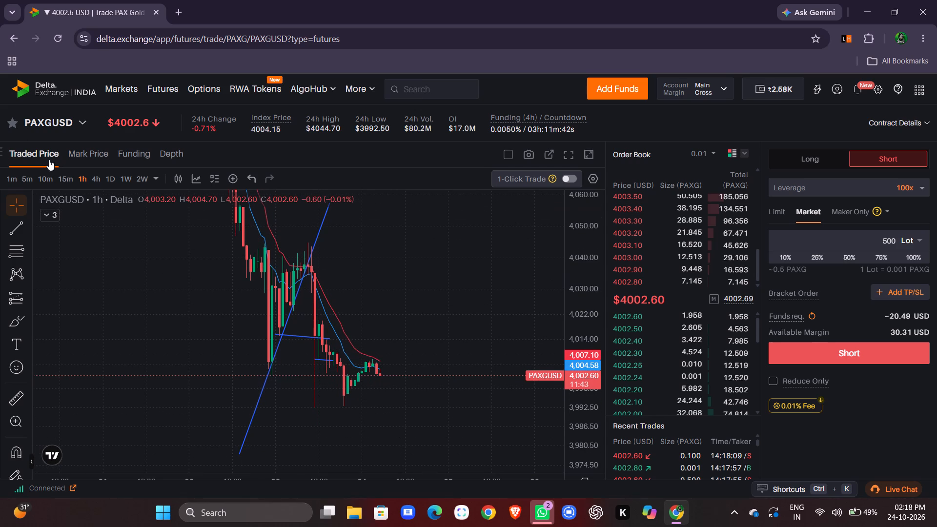
pyautogui.click(28, 177)
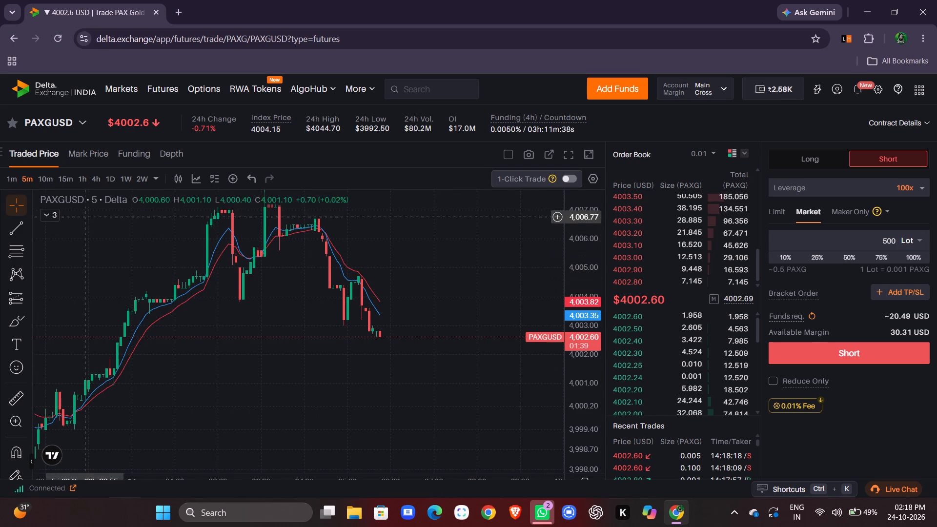
pyautogui.click(45, 182)
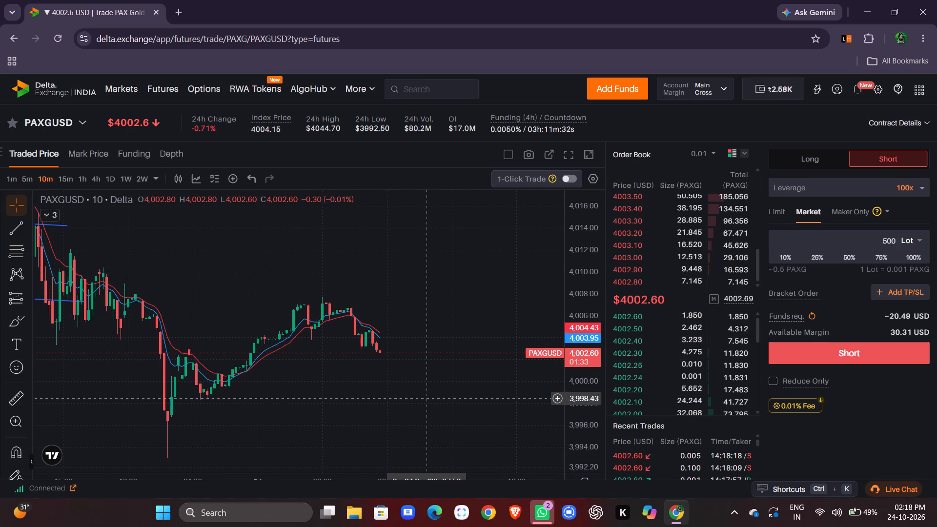
pyautogui.click(87, 180)
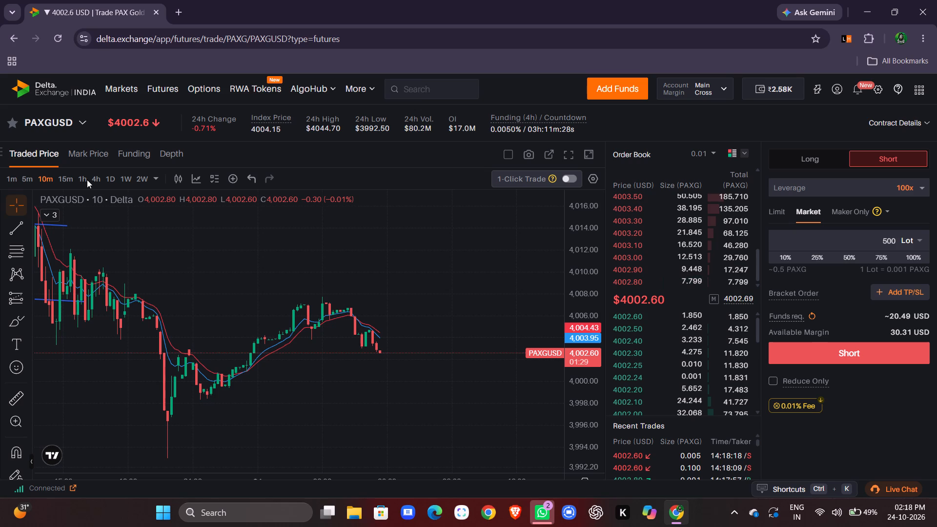
pyautogui.click(80, 180)
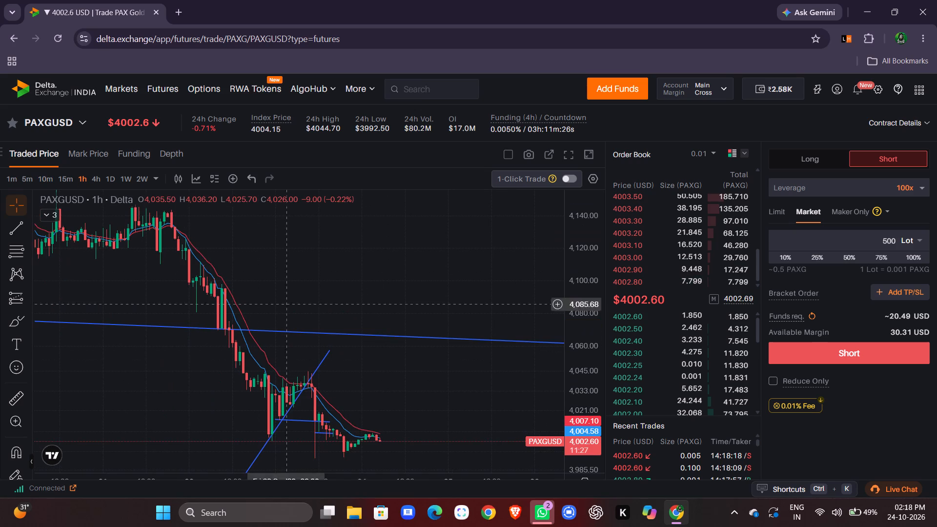
pyautogui.moveTo(591, 433); pyautogui.dragTo(593, 423)
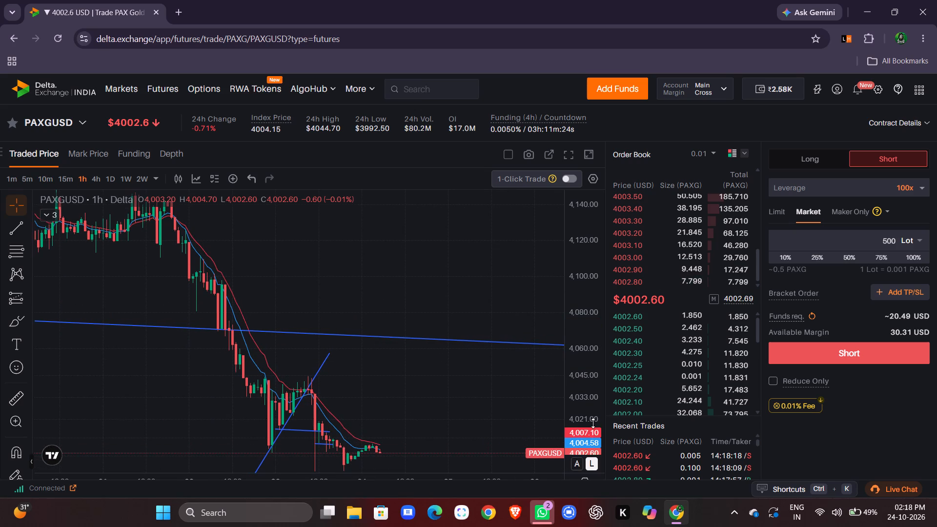
pyautogui.moveTo(500, 436); pyautogui.dragTo(476, 333)
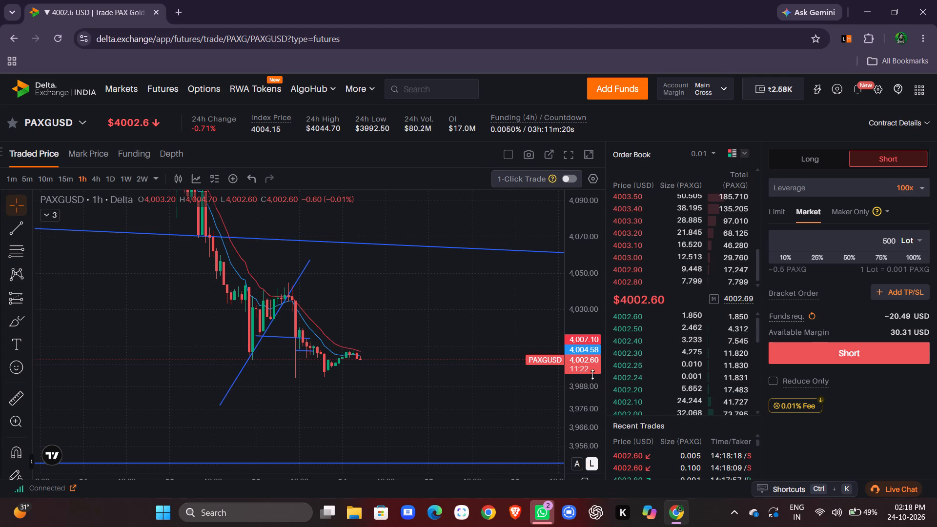
pyautogui.moveTo(592, 374); pyautogui.dragTo(593, 343)
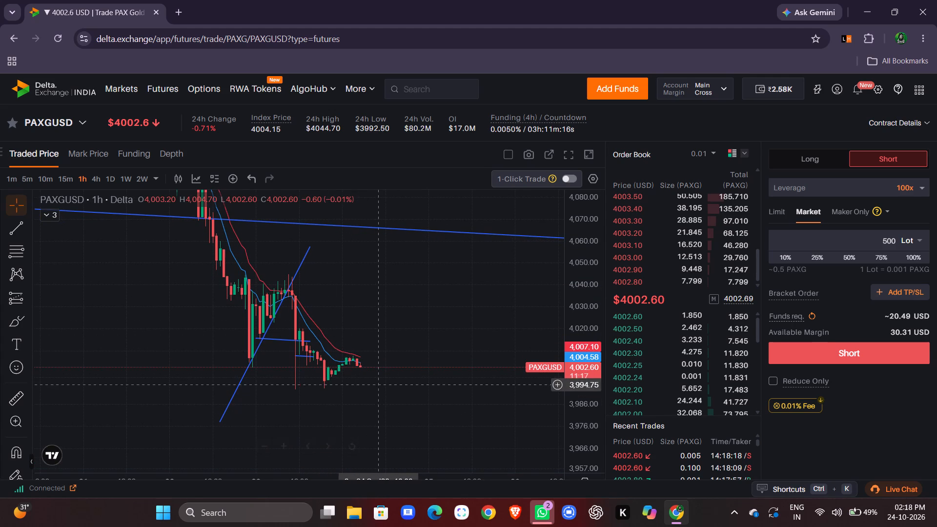
pyautogui.moveTo(333, 316); pyautogui.dragTo(374, 368)
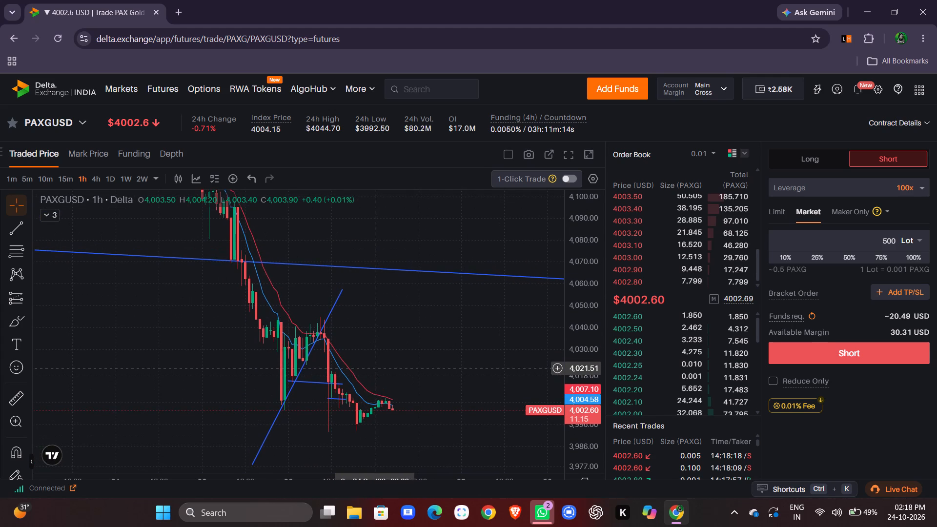
pyautogui.moveTo(374, 368); pyautogui.dragTo(409, 414)
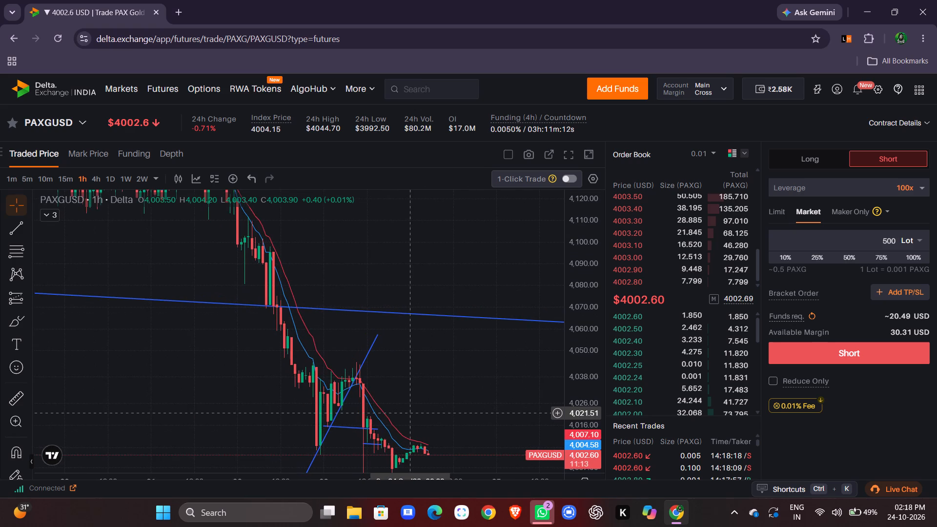
pyautogui.moveTo(409, 414); pyautogui.dragTo(416, 475)
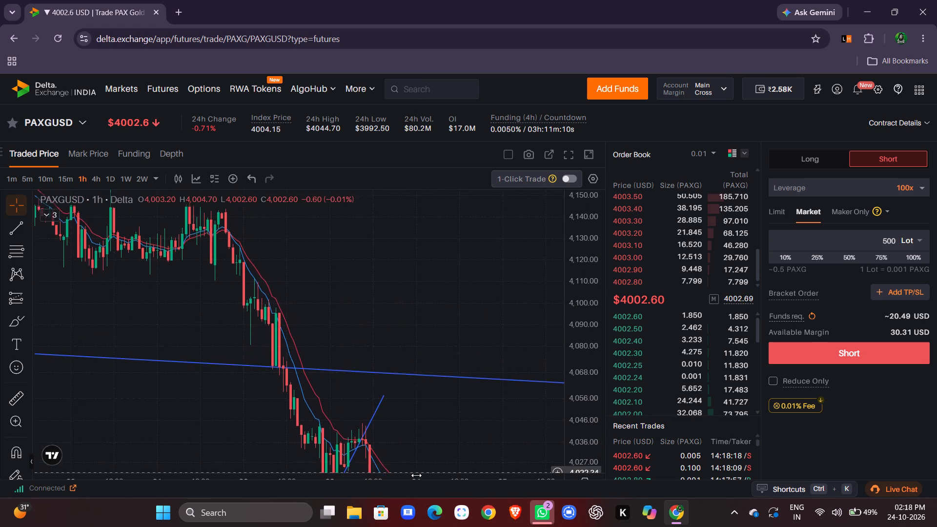
pyautogui.moveTo(416, 475); pyautogui.dragTo(417, 478)
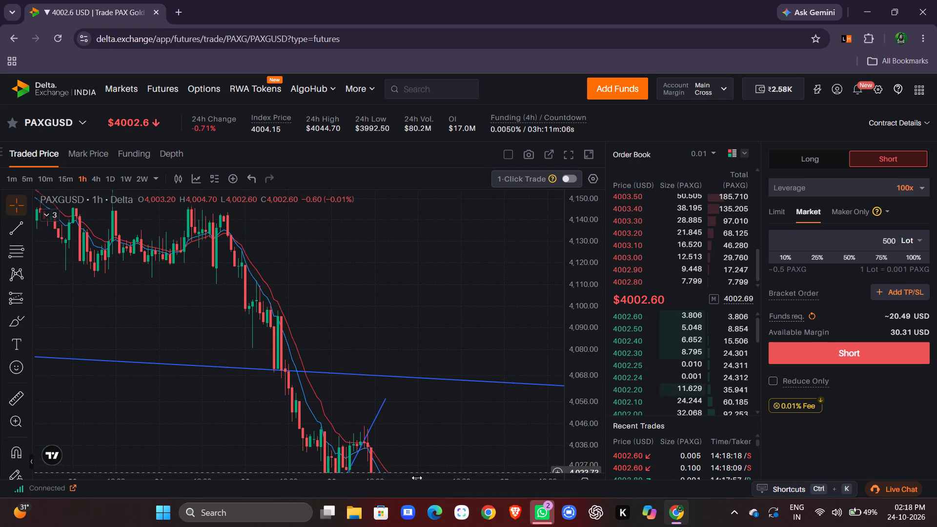
pyautogui.moveTo(417, 478); pyautogui.dragTo(273, 339)
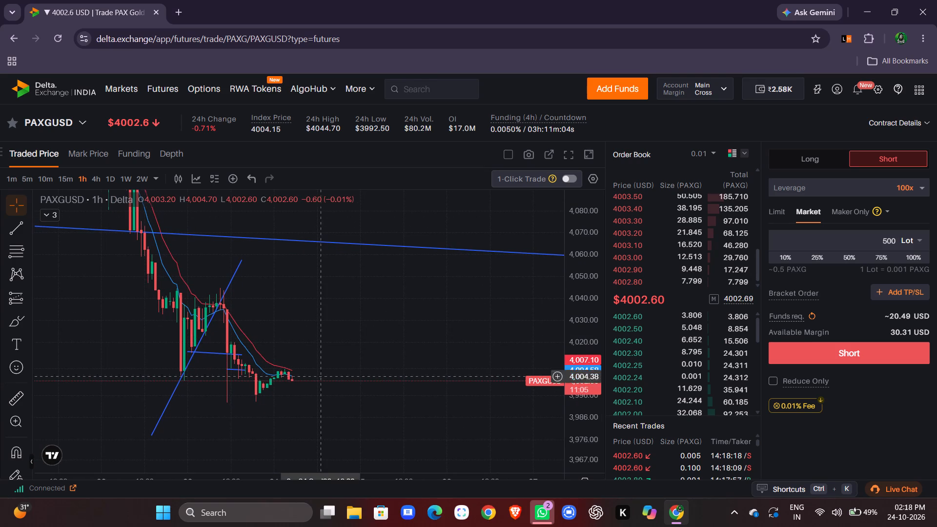
pyautogui.moveTo(578, 399); pyautogui.dragTo(578, 381)
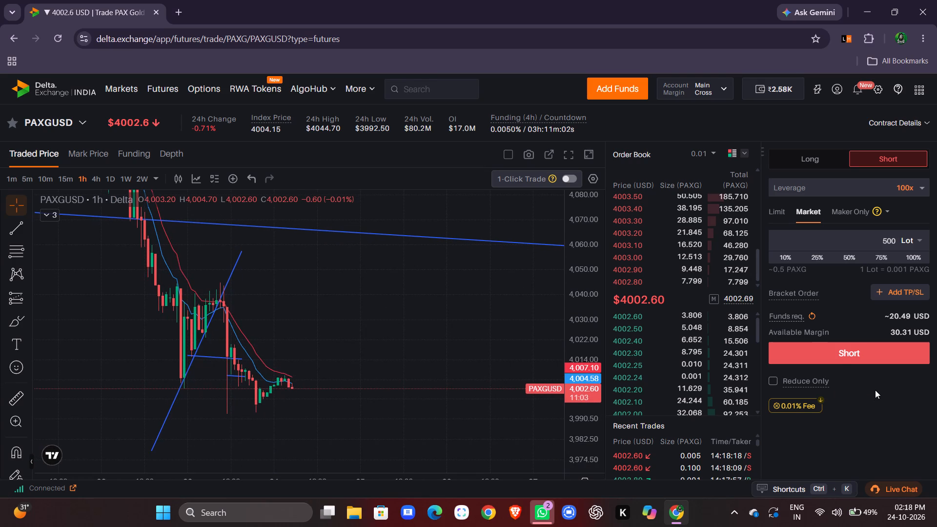
# Submit the market short order for 500 lots of PAXGUSD at 100x leverage.
pyautogui.click(839, 346)
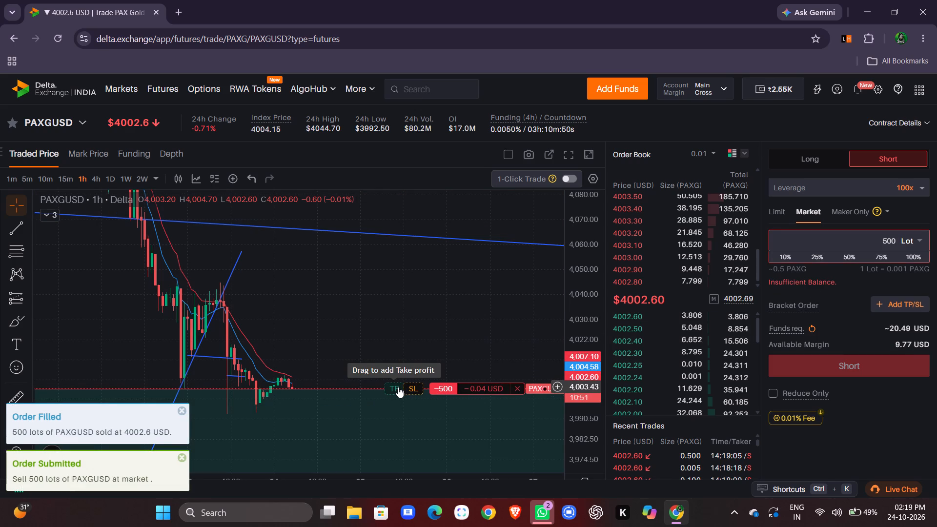
# Add a take profit to the 500-lot PAXGUSD short position at about 3,982.45 USD.
pyautogui.moveTo(398, 387); pyautogui.dragTo(408, 440)
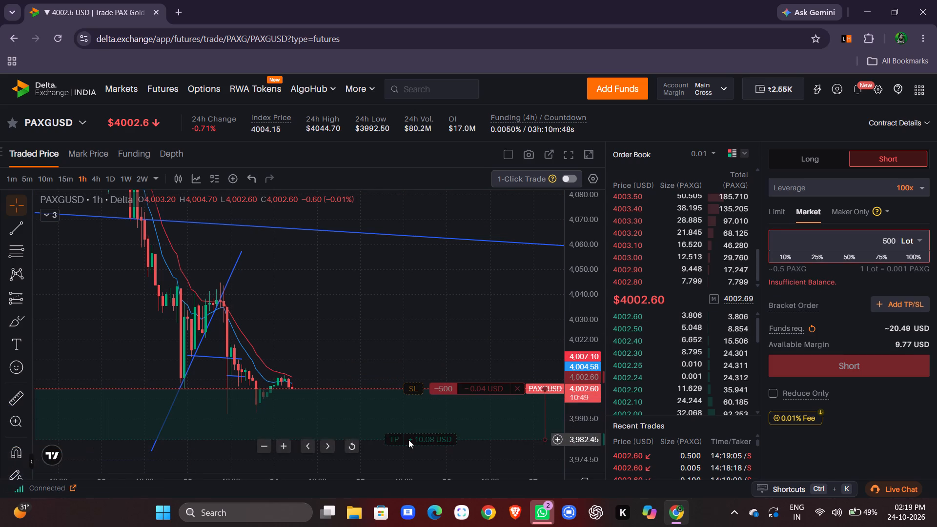
# Add a stop loss to the 500-lot PAXGUSD short position at about 4,010.58 USD.
pyautogui.moveTo(580, 333); pyautogui.dragTo(574, 257)
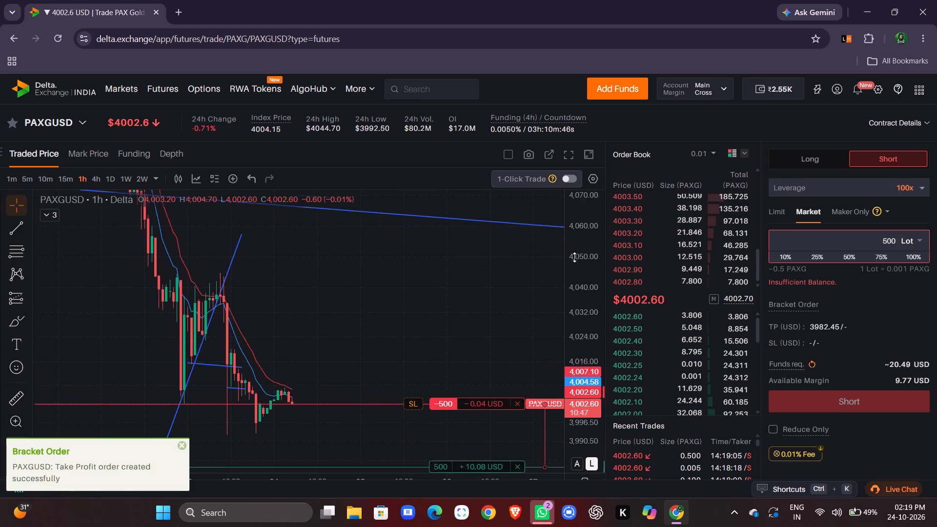
pyautogui.moveTo(574, 257); pyautogui.dragTo(572, 226)
pyautogui.moveTo(453, 322); pyautogui.dragTo(434, 232)
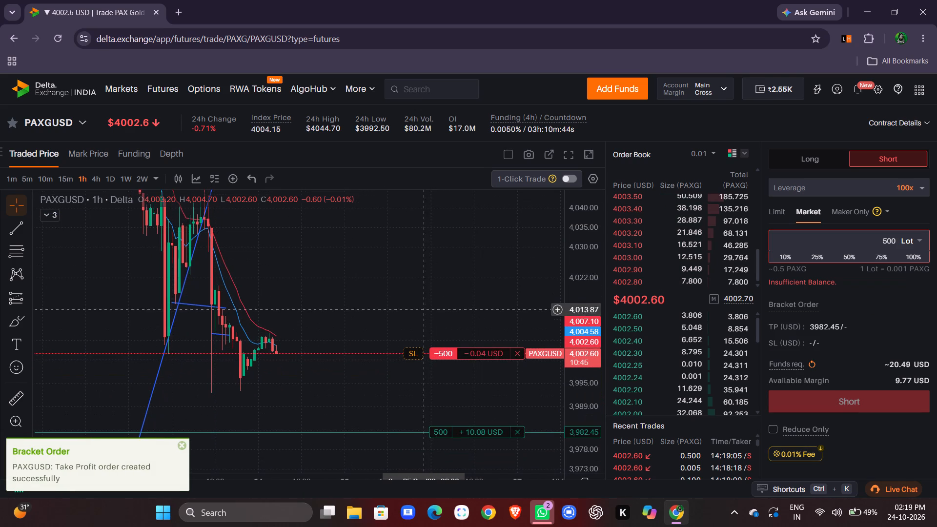
pyautogui.moveTo(410, 354); pyautogui.dragTo(407, 323)
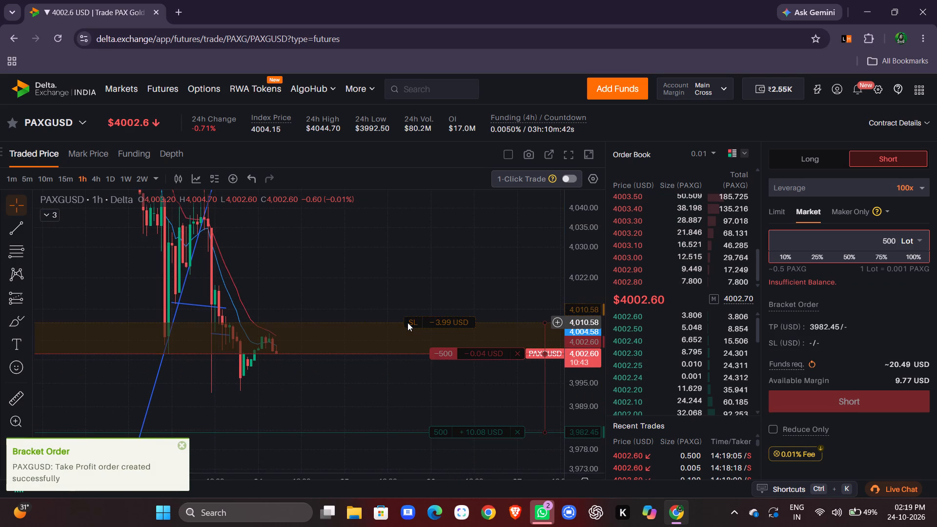
# On the daily chart, lower the short position's take profit to about 3,957.74 USD, just above the blue horizontal line.
pyautogui.moveTo(572, 329); pyautogui.dragTo(572, 326)
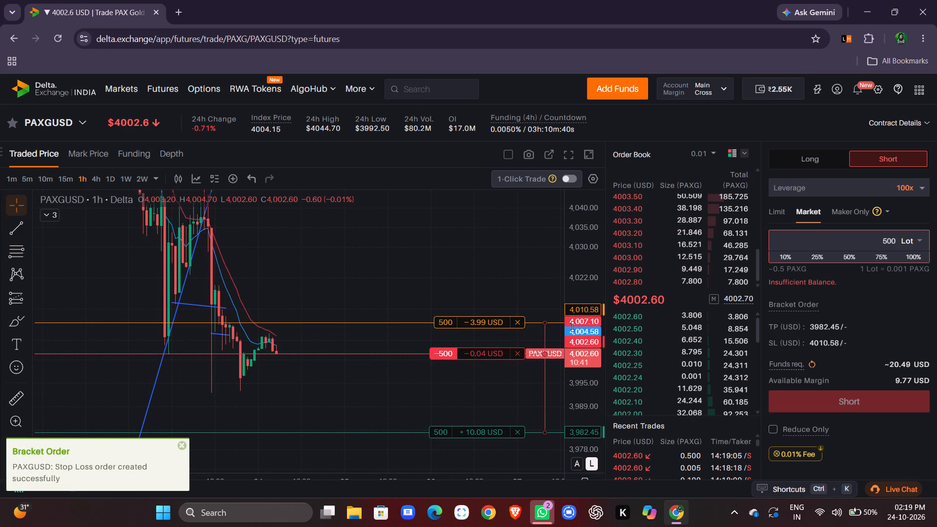
pyautogui.moveTo(572, 326); pyautogui.dragTo(577, 298)
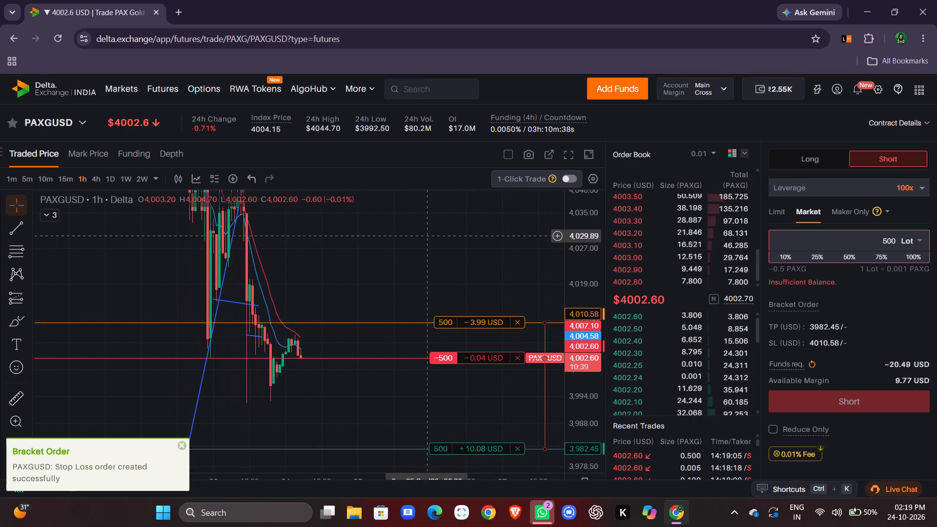
pyautogui.click(115, 179)
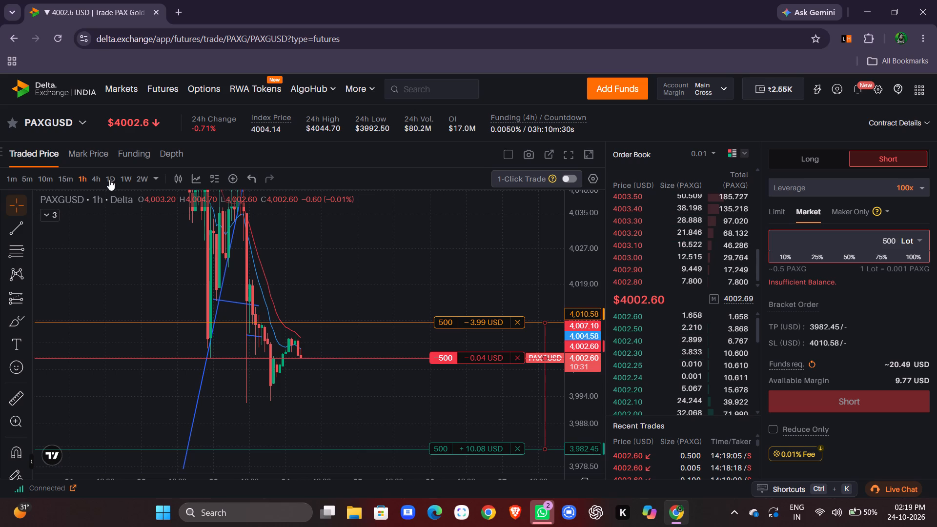
pyautogui.click(109, 180)
pyautogui.moveTo(385, 342); pyautogui.dragTo(387, 339)
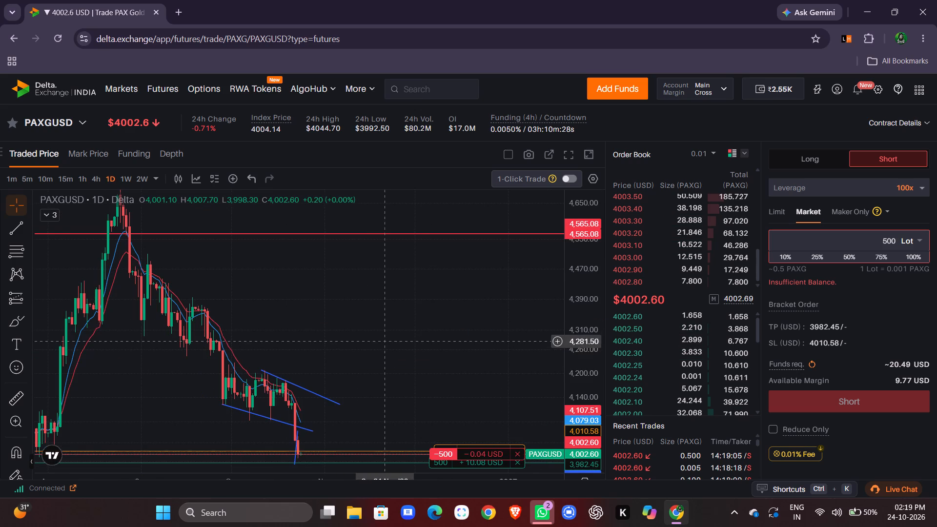
pyautogui.moveTo(387, 339); pyautogui.dragTo(472, 292)
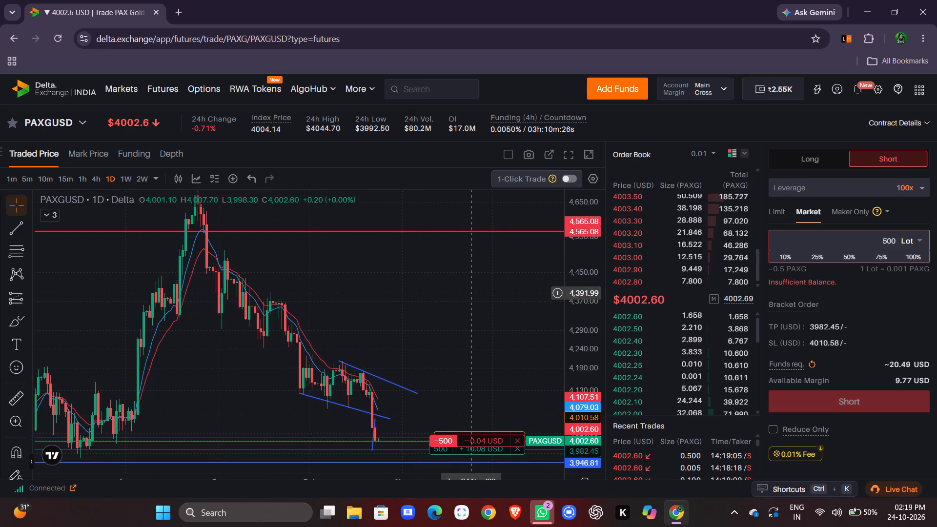
pyautogui.moveTo(472, 292); pyautogui.dragTo(471, 292)
pyautogui.moveTo(447, 317); pyautogui.dragTo(441, 289)
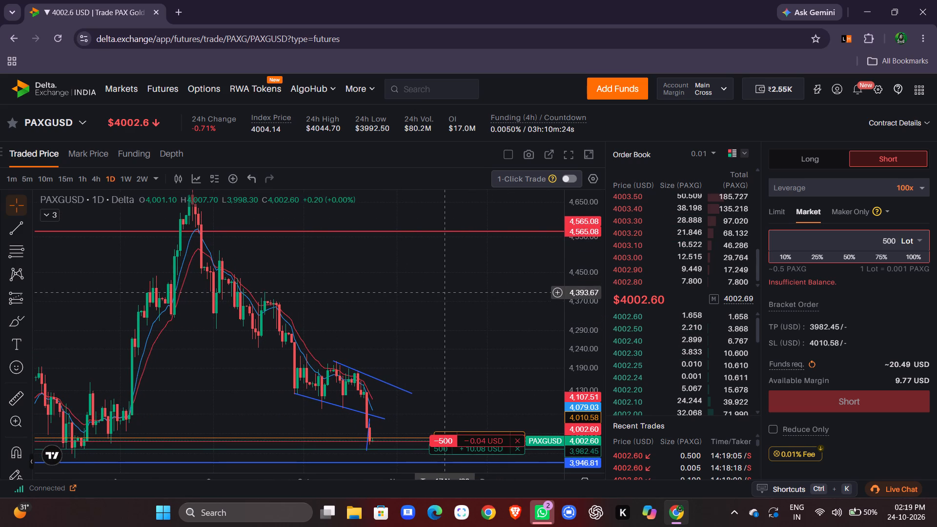
pyautogui.moveTo(573, 439); pyautogui.dragTo(579, 425)
pyautogui.moveTo(487, 411); pyautogui.dragTo(446, 220)
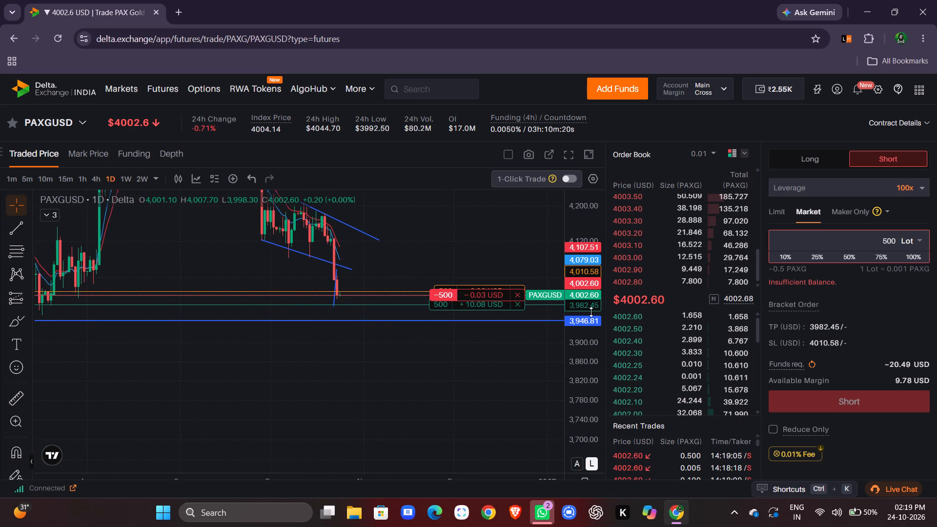
pyautogui.moveTo(591, 312); pyautogui.dragTo(590, 177)
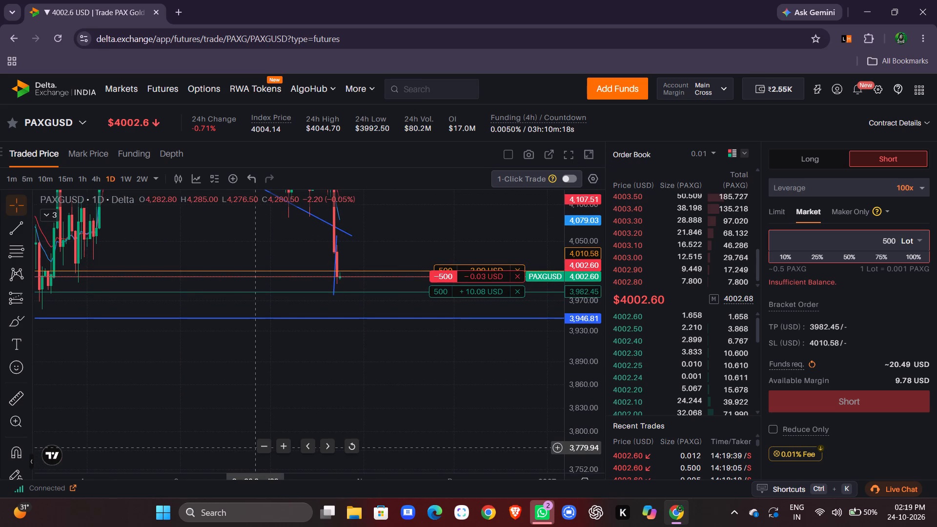
pyautogui.moveTo(256, 448); pyautogui.dragTo(293, 473)
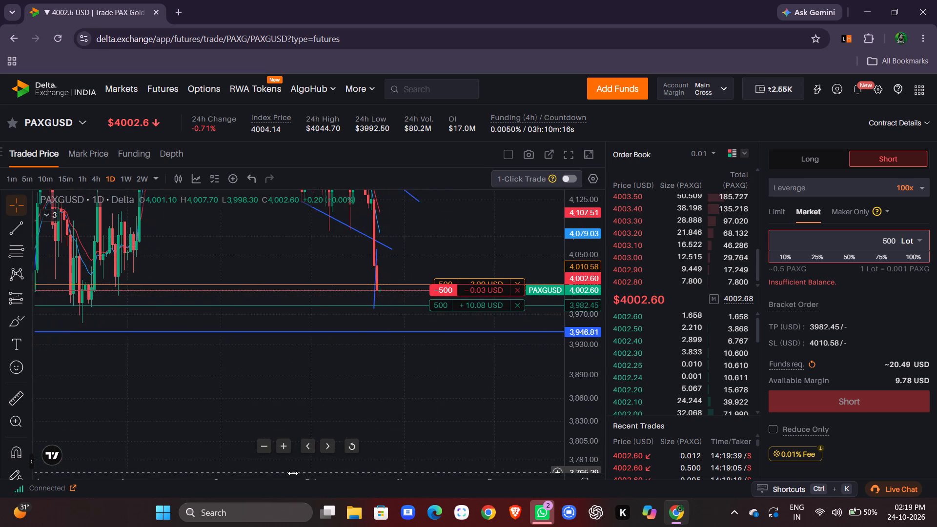
pyautogui.moveTo(293, 473); pyautogui.dragTo(292, 473)
pyautogui.moveTo(472, 307); pyautogui.dragTo(473, 317)
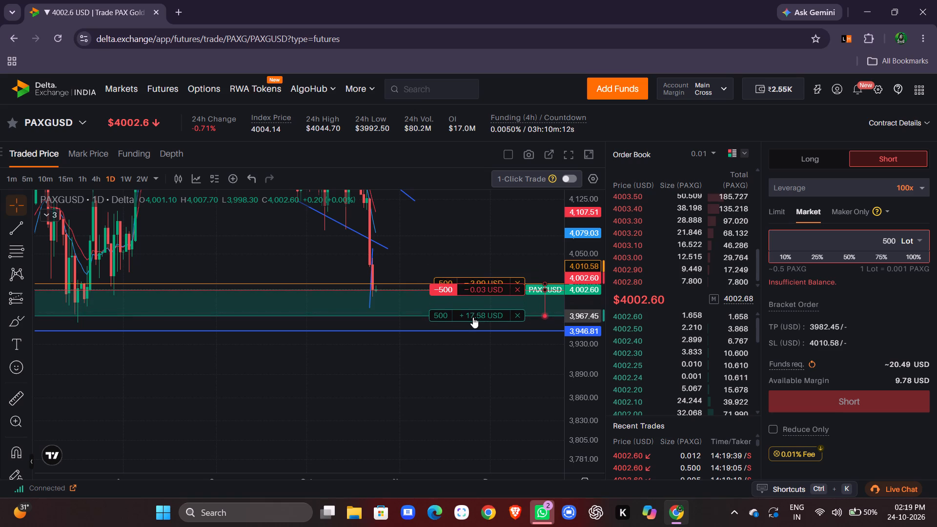
pyautogui.moveTo(473, 317); pyautogui.dragTo(473, 323)
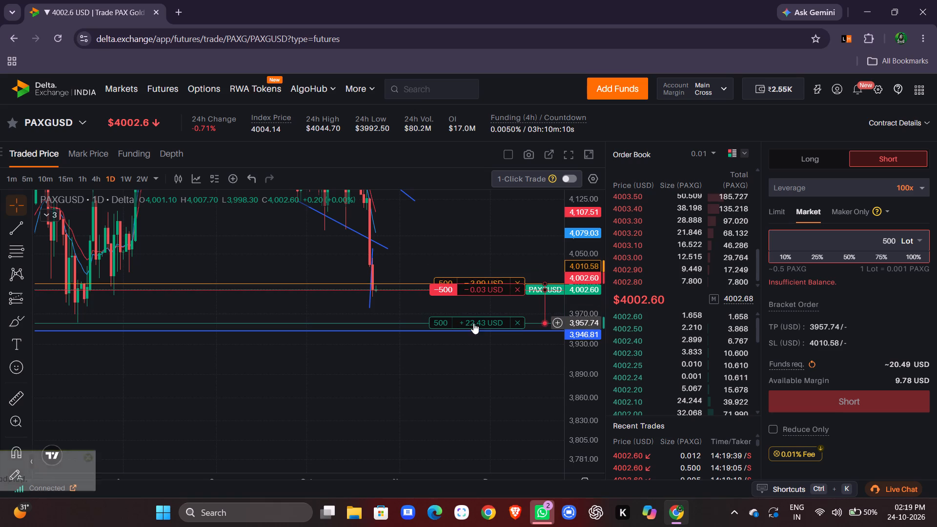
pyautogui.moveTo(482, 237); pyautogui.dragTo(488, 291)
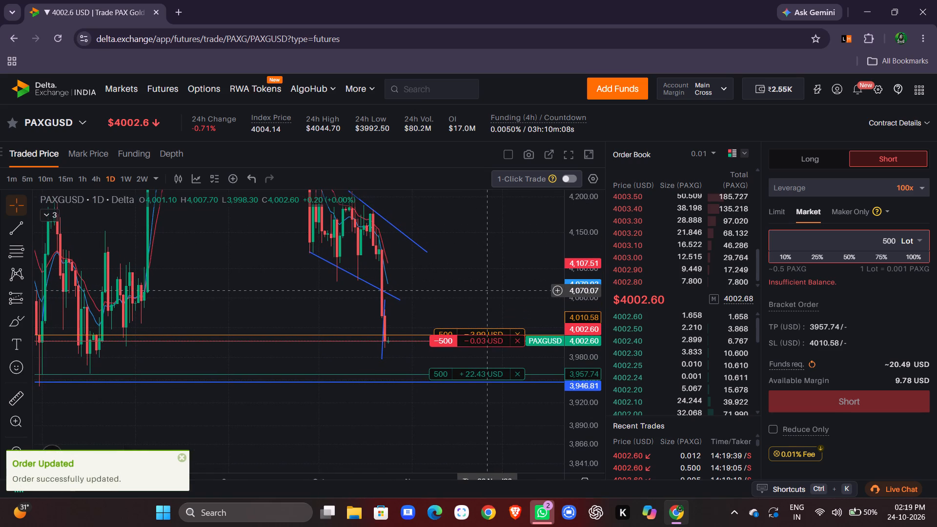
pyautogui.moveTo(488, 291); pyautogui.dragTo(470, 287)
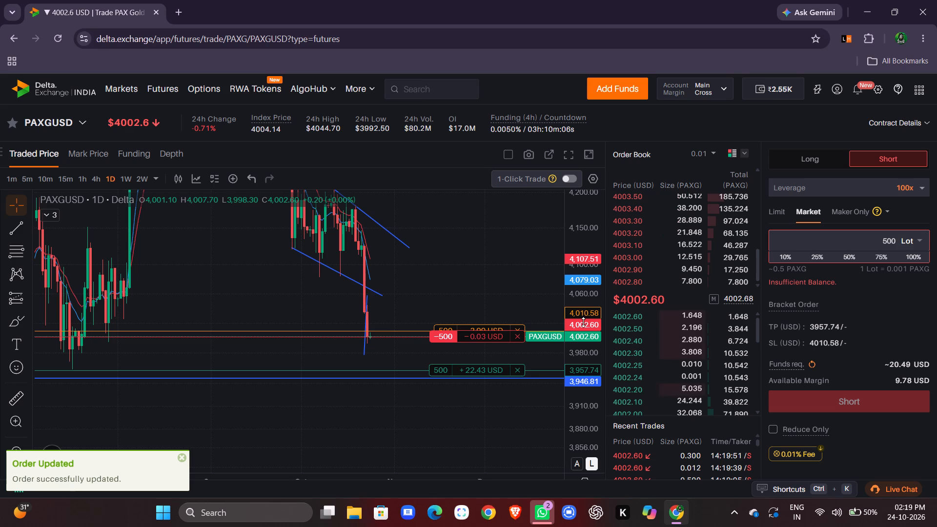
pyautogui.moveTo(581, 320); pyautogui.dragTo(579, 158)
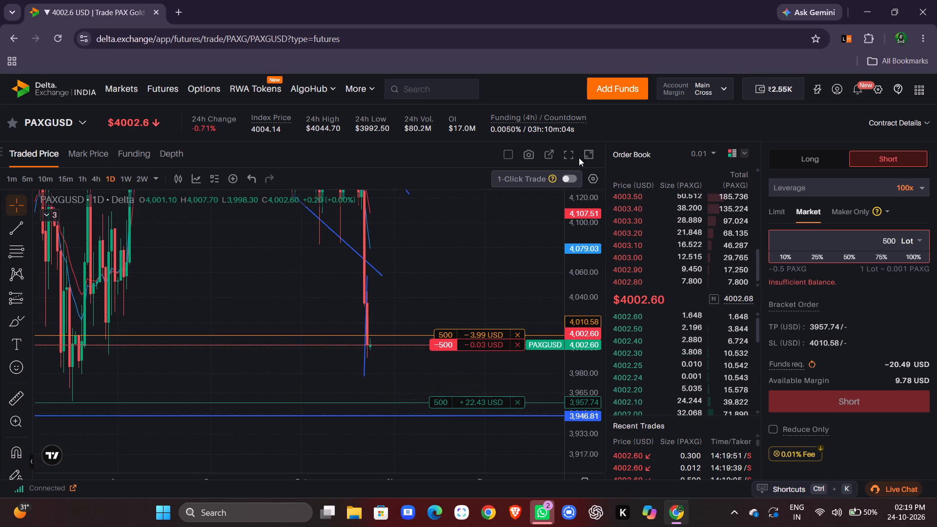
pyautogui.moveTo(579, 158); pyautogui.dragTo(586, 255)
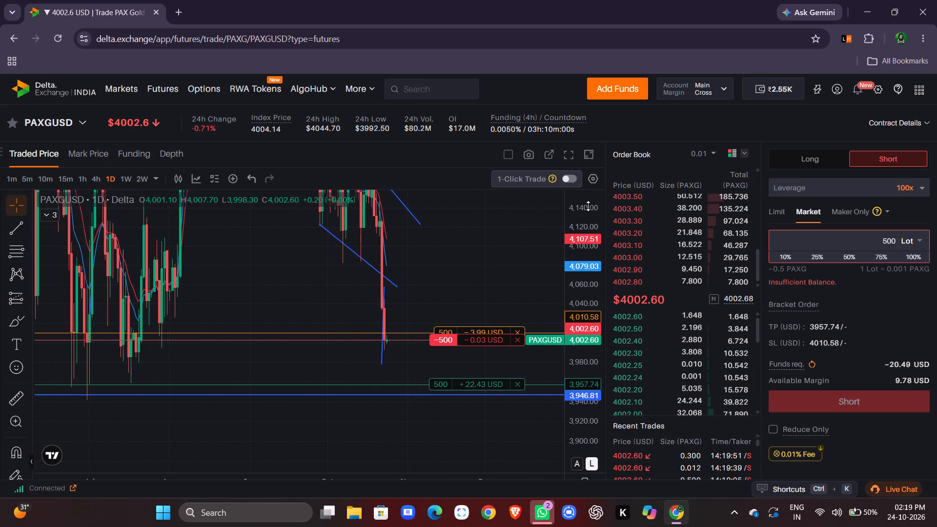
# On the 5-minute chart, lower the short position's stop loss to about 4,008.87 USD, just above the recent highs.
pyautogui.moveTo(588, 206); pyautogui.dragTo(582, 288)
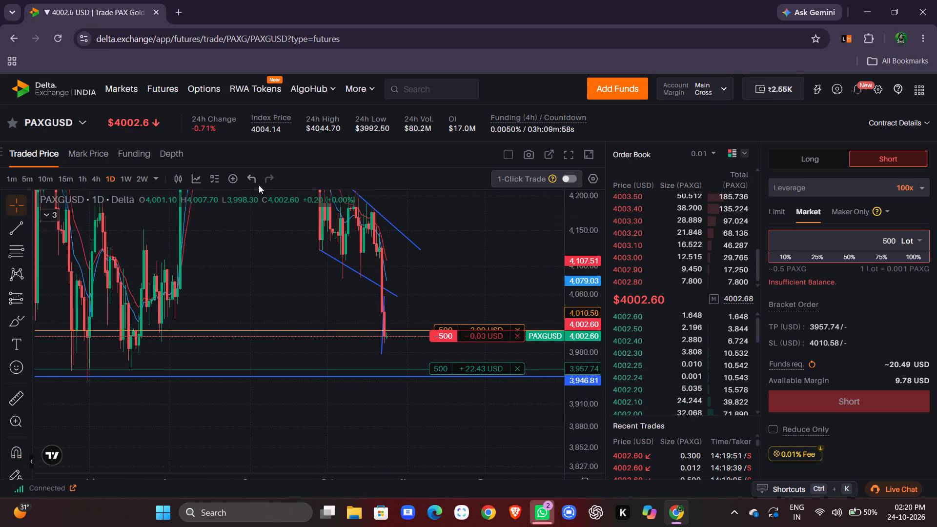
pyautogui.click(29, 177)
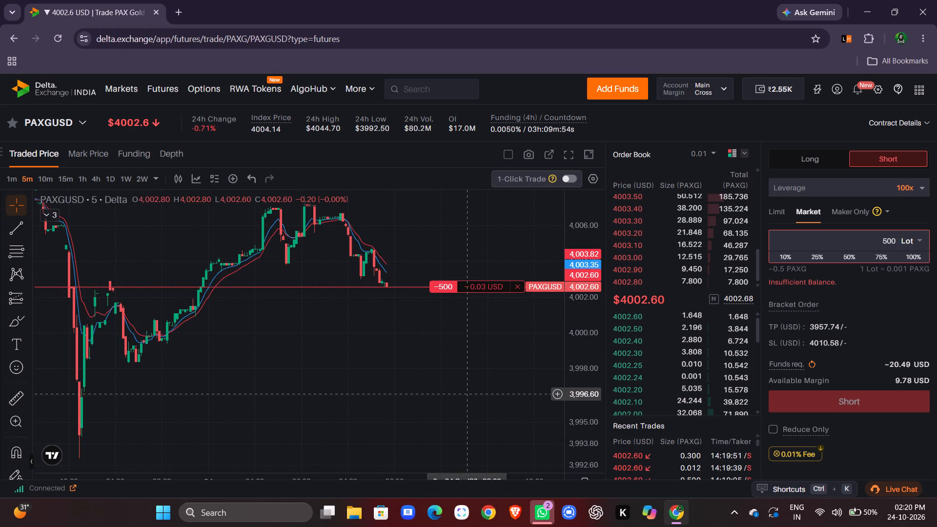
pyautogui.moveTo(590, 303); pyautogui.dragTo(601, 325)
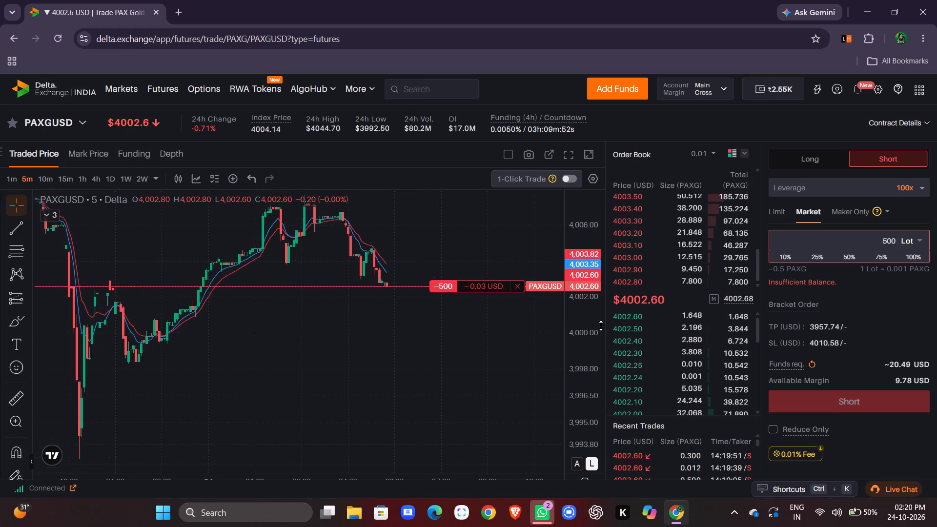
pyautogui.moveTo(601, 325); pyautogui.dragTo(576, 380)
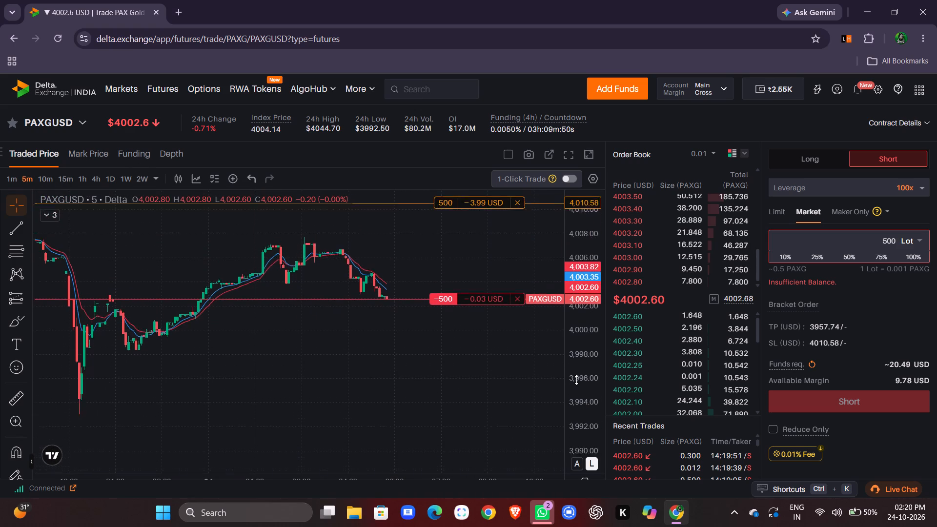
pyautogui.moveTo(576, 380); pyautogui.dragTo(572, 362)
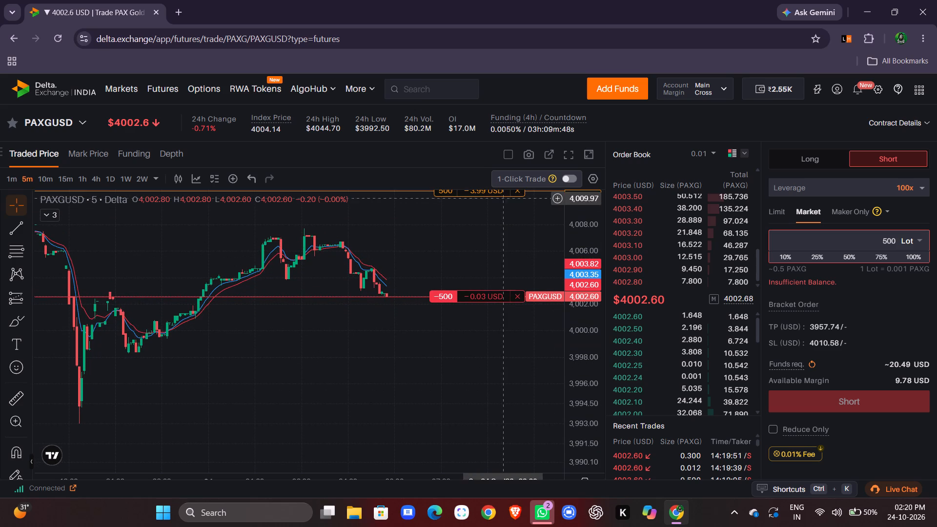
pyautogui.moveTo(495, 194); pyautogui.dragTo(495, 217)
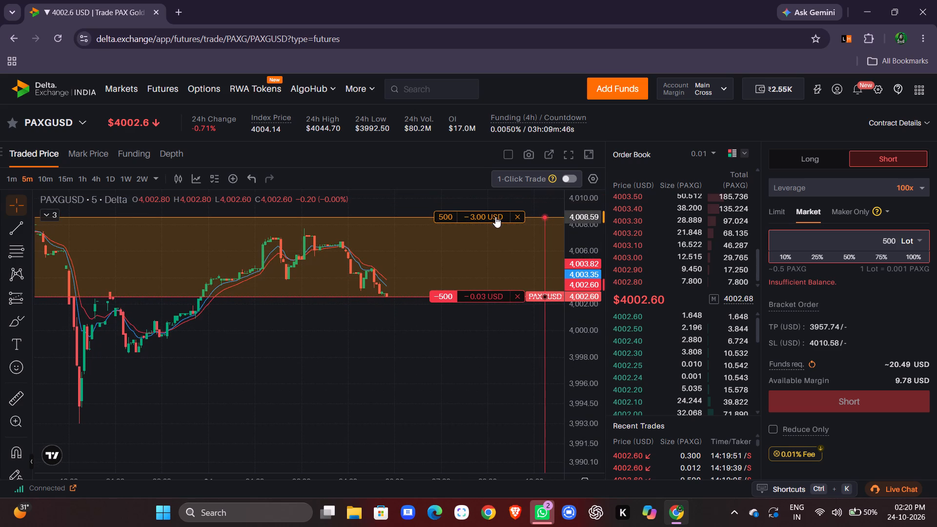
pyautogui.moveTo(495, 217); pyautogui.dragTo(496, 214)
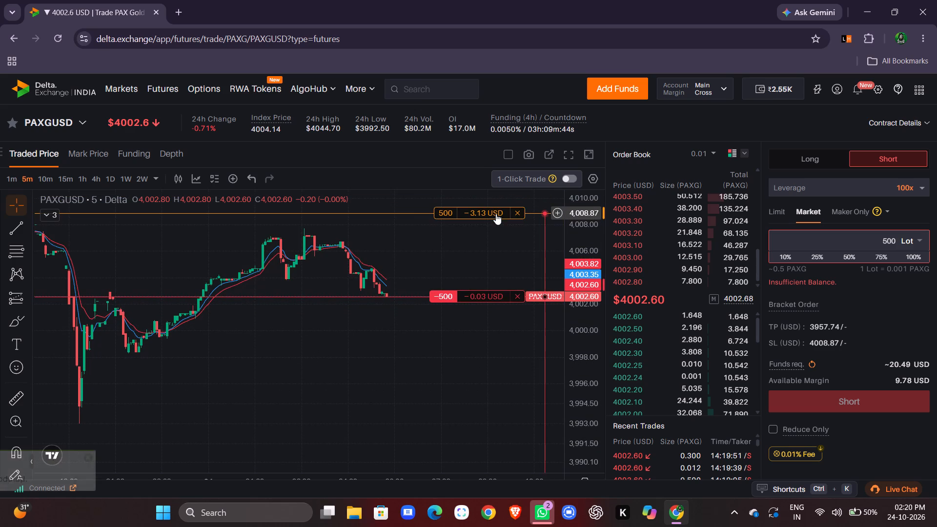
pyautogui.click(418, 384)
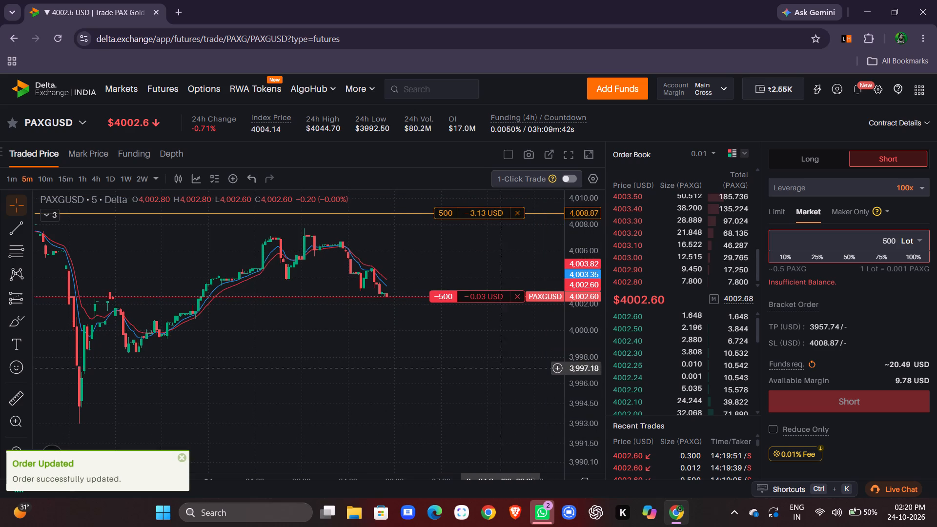
# On the 1-hour chart, raise the short position's take profit to about 3,982.84 USD, below the recent lows.
pyautogui.moveTo(581, 325); pyautogui.dragTo(594, 225)
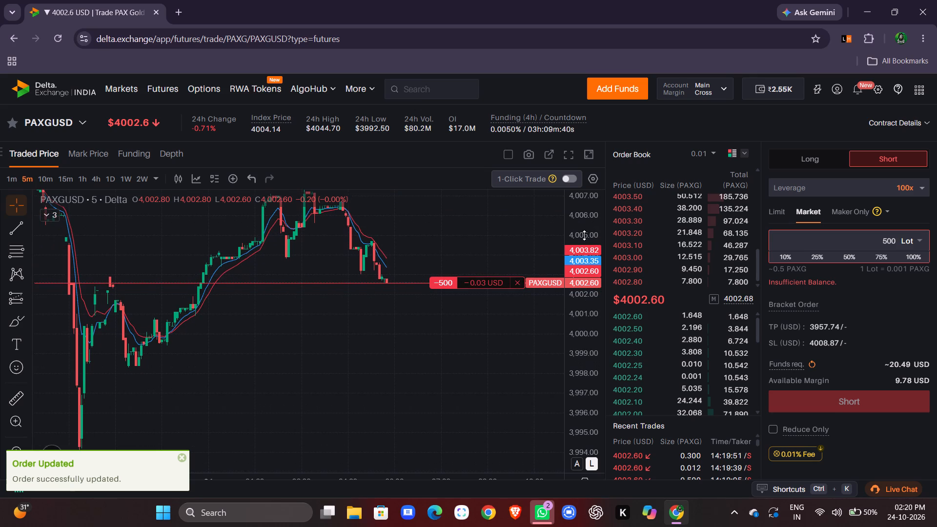
pyautogui.moveTo(486, 352); pyautogui.dragTo(531, 79)
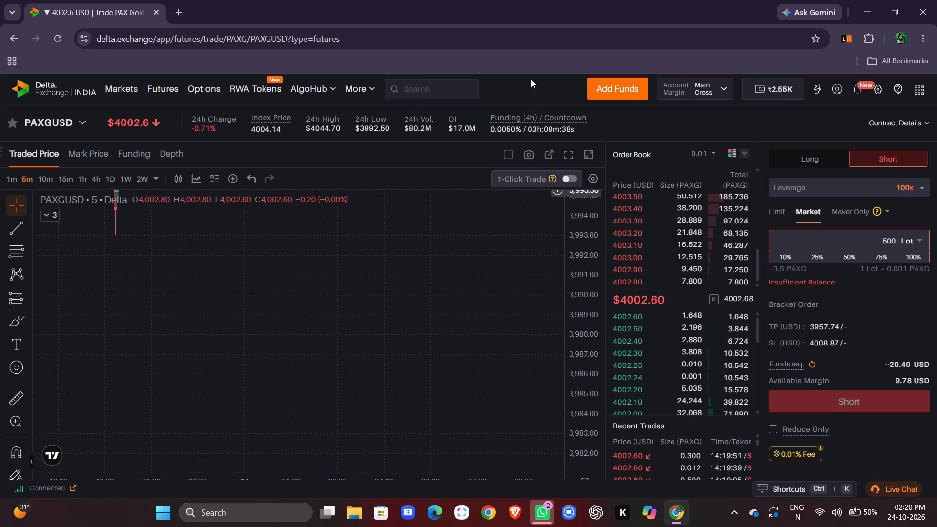
pyautogui.moveTo(531, 79); pyautogui.dragTo(523, 157)
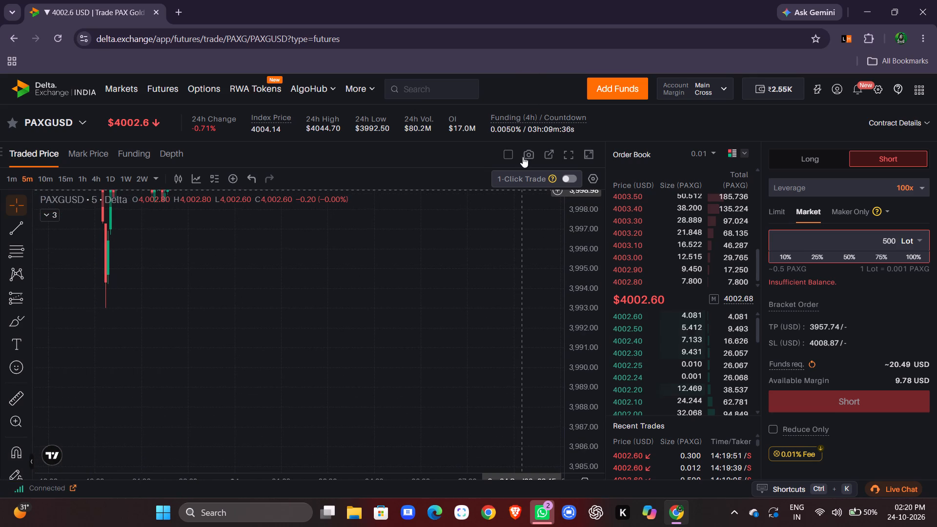
pyautogui.click(80, 182)
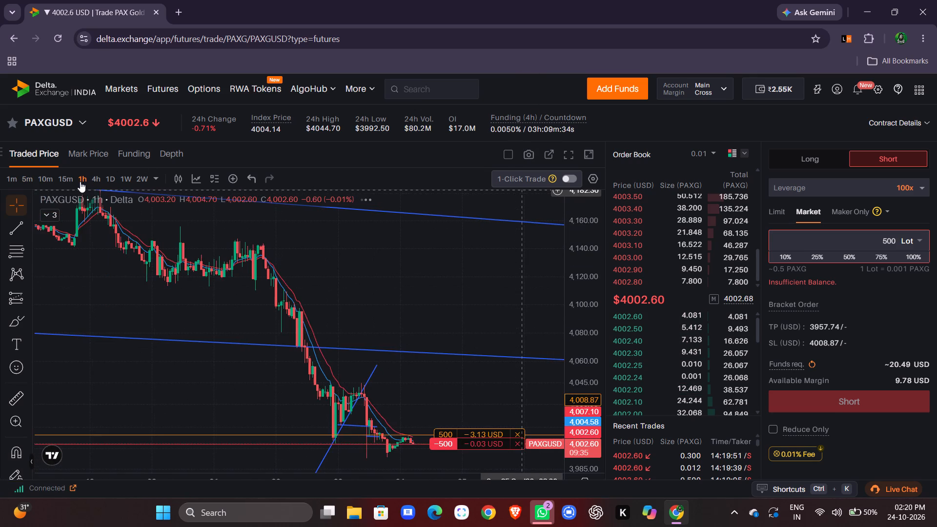
pyautogui.moveTo(448, 279); pyautogui.dragTo(440, 168)
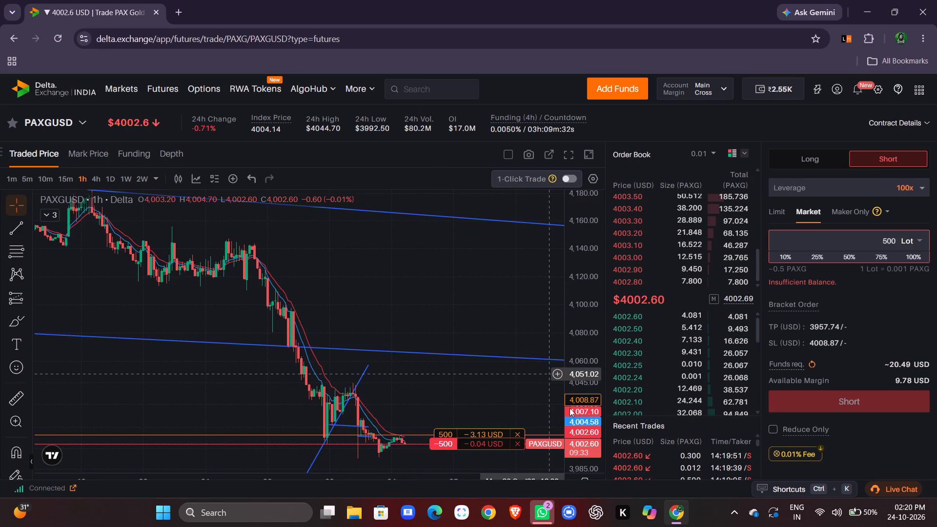
pyautogui.moveTo(586, 441); pyautogui.dragTo(599, 304)
pyautogui.moveTo(479, 342); pyautogui.dragTo(453, 31)
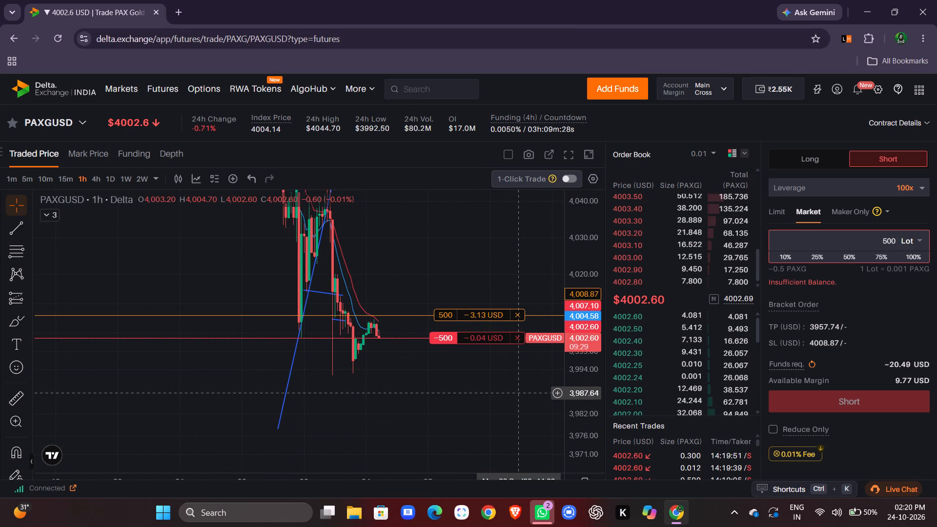
pyautogui.moveTo(492, 393); pyautogui.dragTo(475, 250)
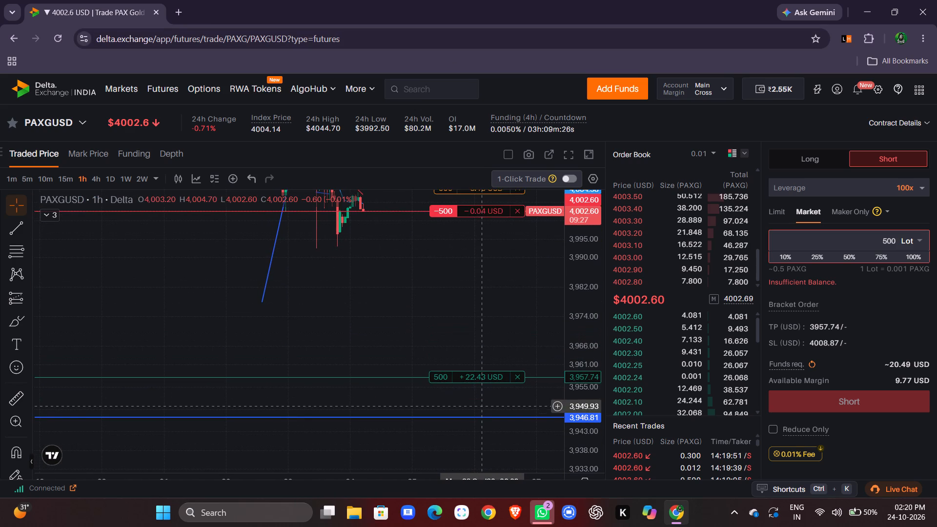
pyautogui.moveTo(479, 377); pyautogui.dragTo(481, 249)
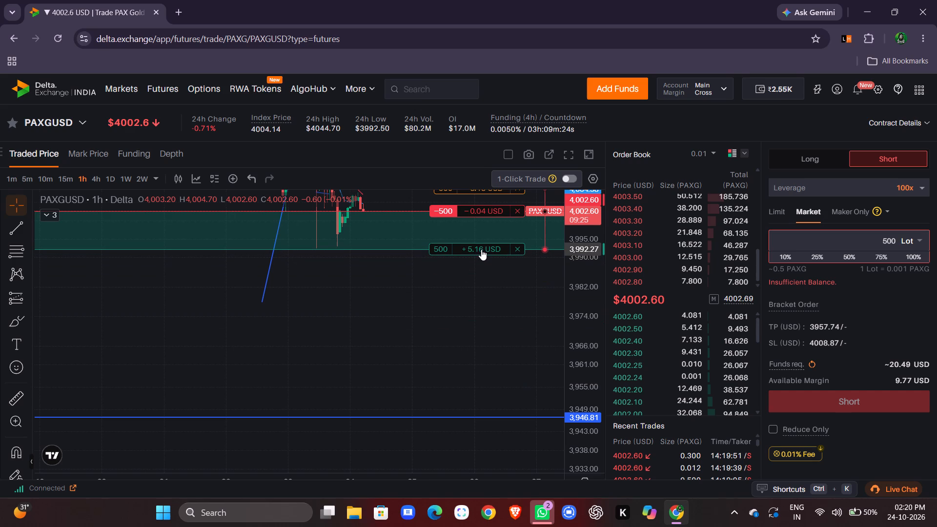
pyautogui.moveTo(481, 249); pyautogui.dragTo(482, 245)
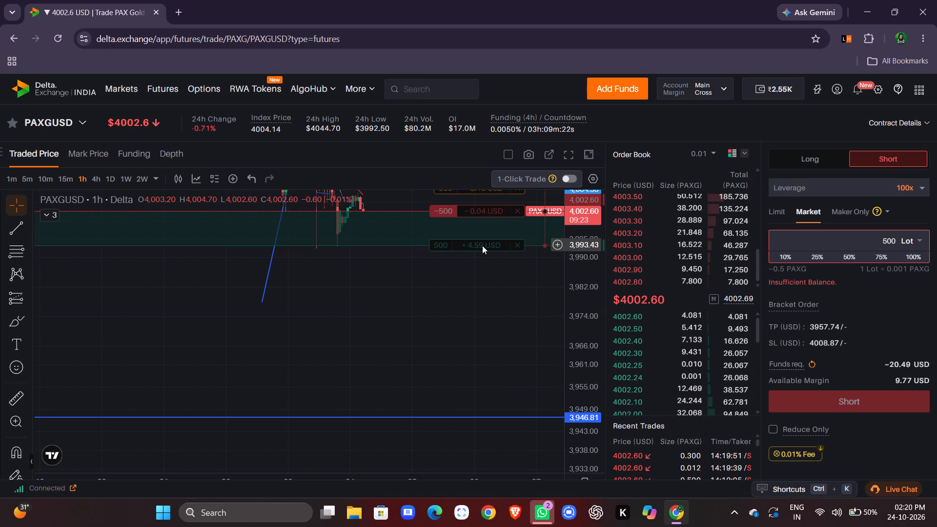
pyautogui.moveTo(482, 245); pyautogui.dragTo(485, 277)
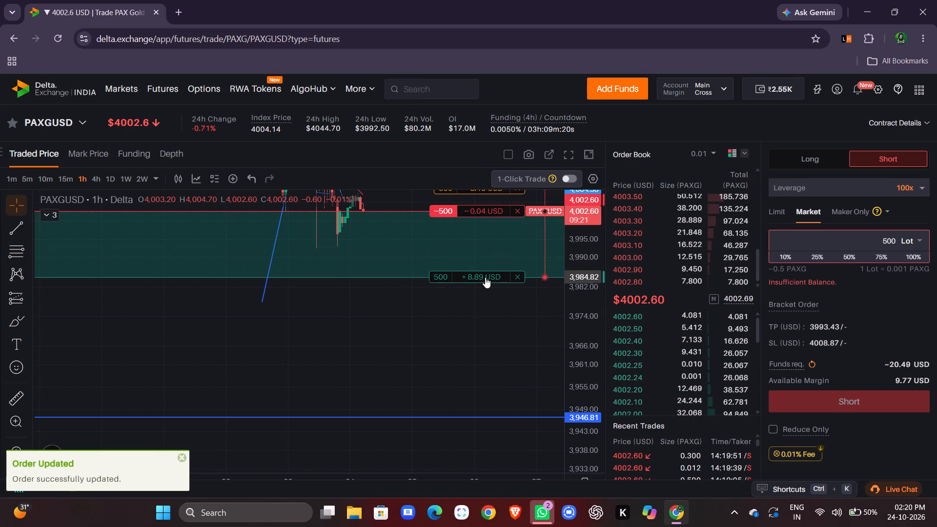
pyautogui.moveTo(485, 277); pyautogui.dragTo(484, 284)
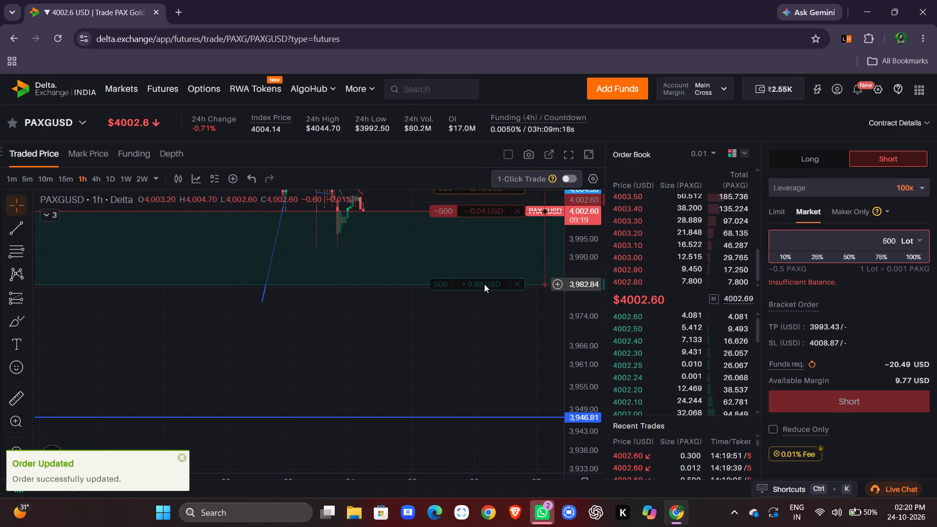
# On the 1-hour chart, raise the short position's stop loss slightly to about 4,009.09 USD.
pyautogui.moveTo(590, 289); pyautogui.dragTo(592, 228)
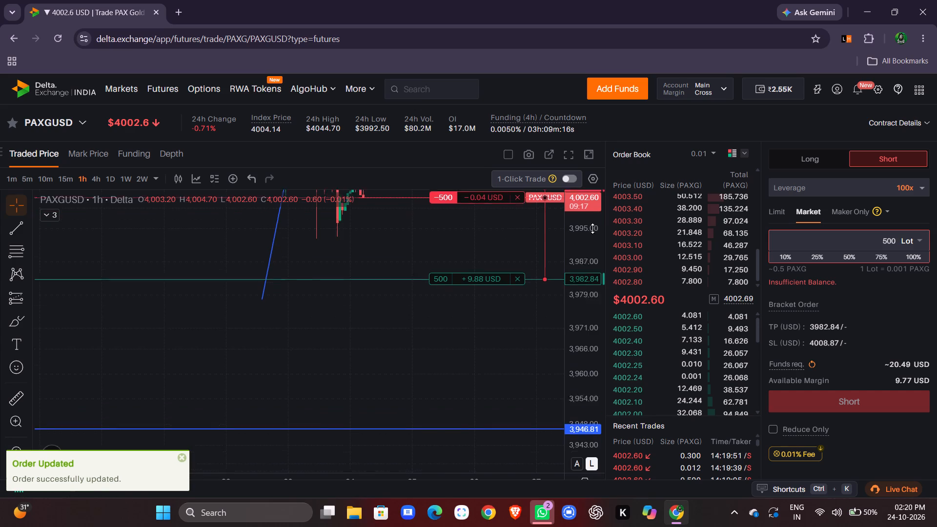
pyautogui.moveTo(592, 228); pyautogui.dragTo(592, 170)
pyautogui.moveTo(488, 343); pyautogui.dragTo(442, 514)
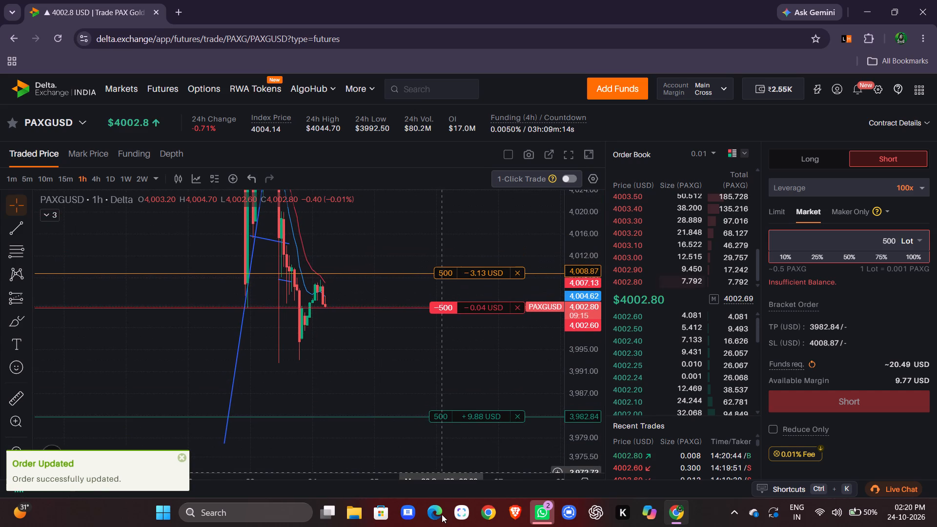
pyautogui.click(81, 180)
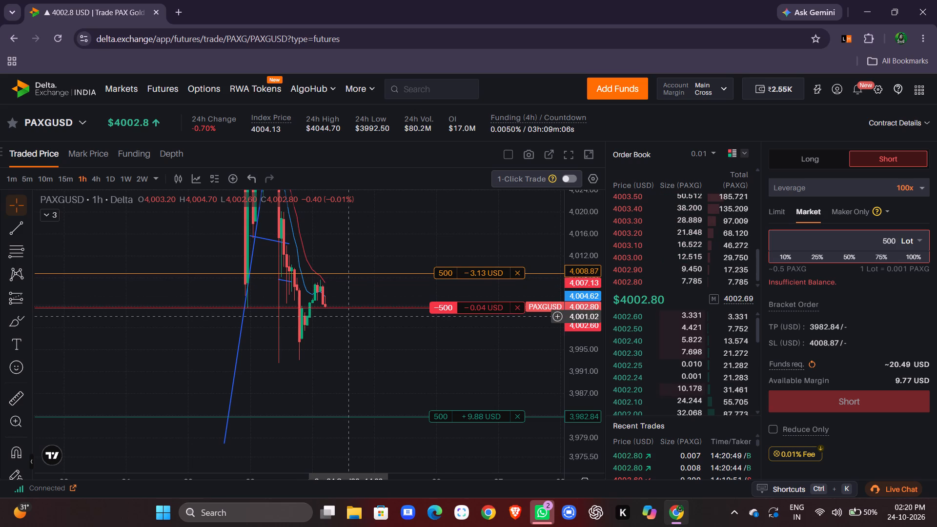
pyautogui.moveTo(570, 311); pyautogui.dragTo(574, 300)
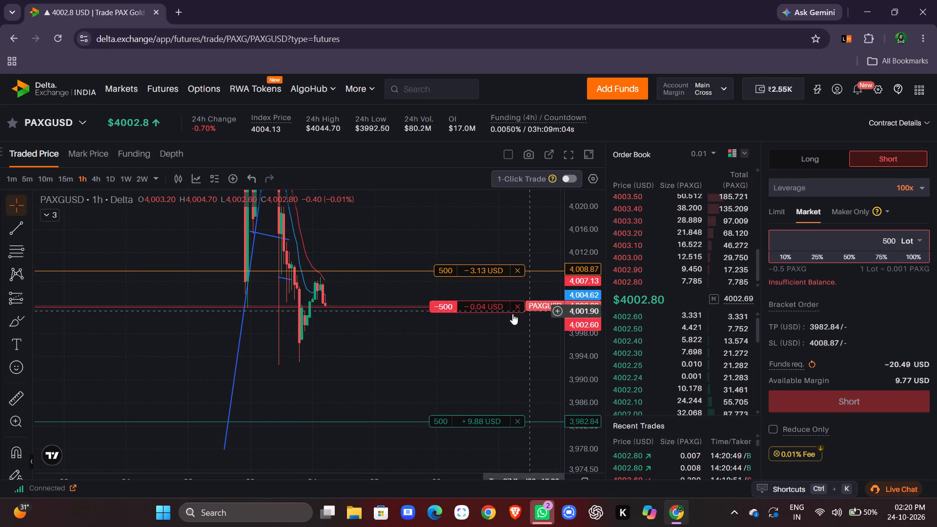
pyautogui.click(490, 270)
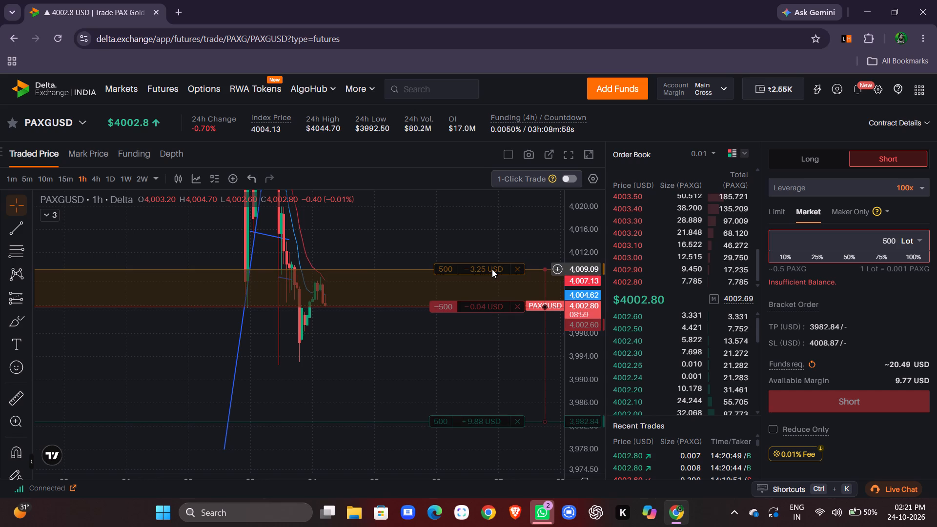
pyautogui.click(492, 269)
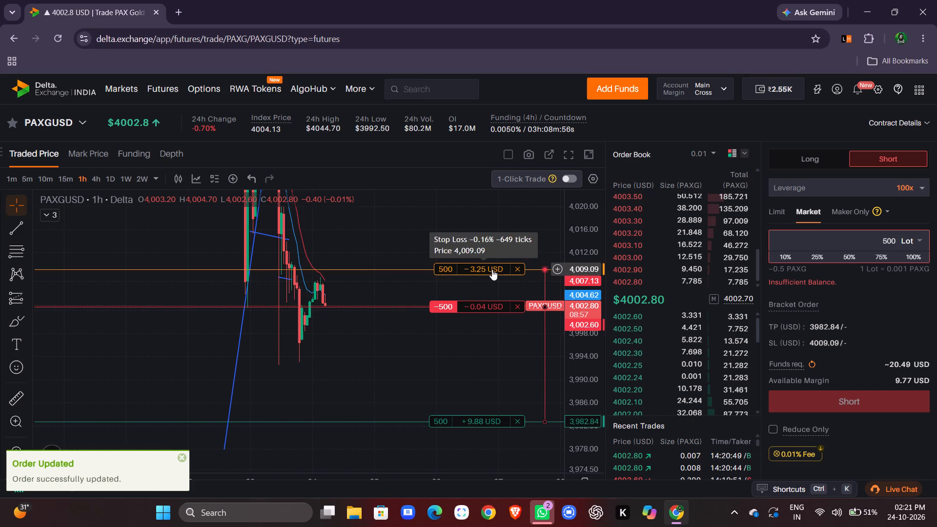
pyautogui.click(468, 378)
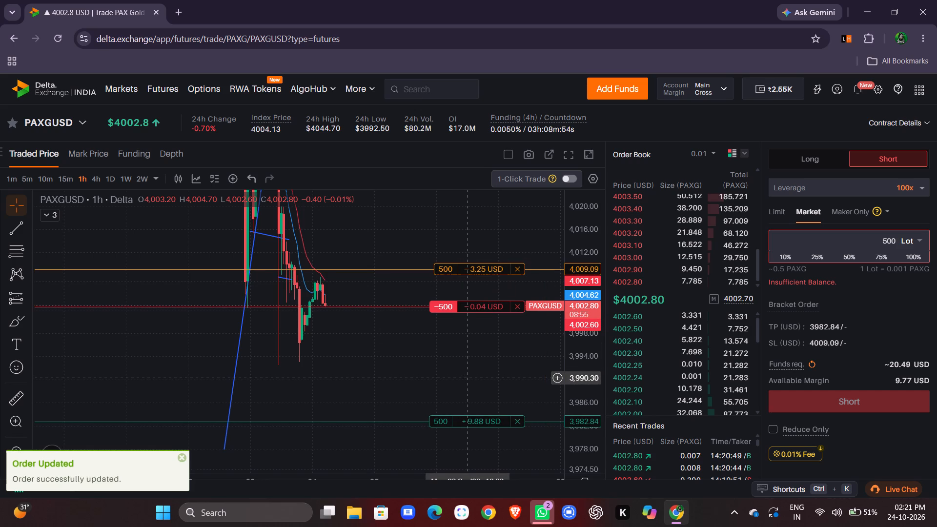
# Reload the PAXGUSD trading page and examine the short position's entry, take profit and stop loss levels on the 1-hour chart.
pyautogui.moveTo(583, 329); pyautogui.dragTo(583, 325)
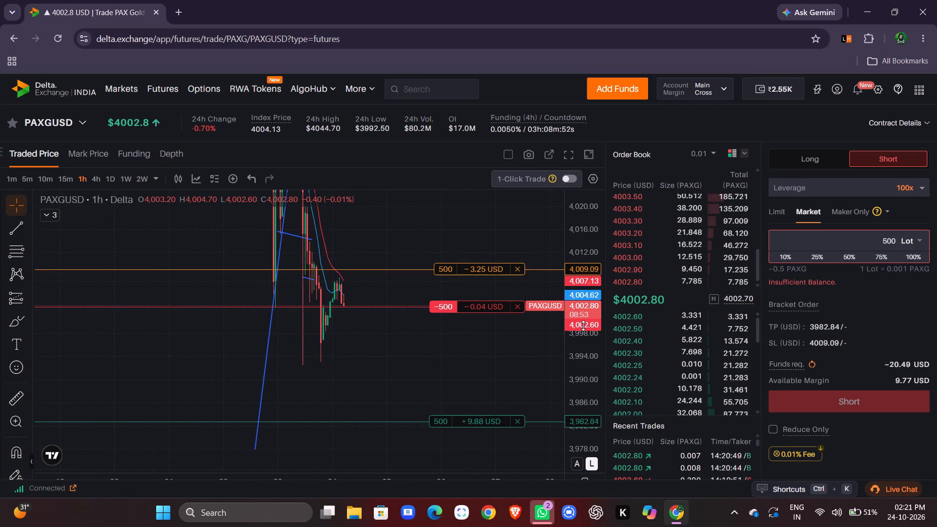
pyautogui.moveTo(583, 325); pyautogui.dragTo(583, 308)
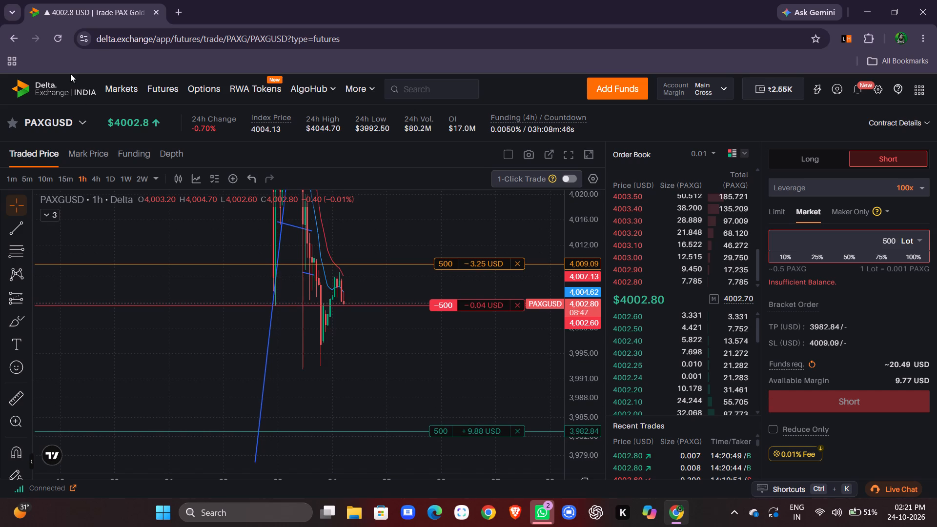
pyautogui.click(54, 42)
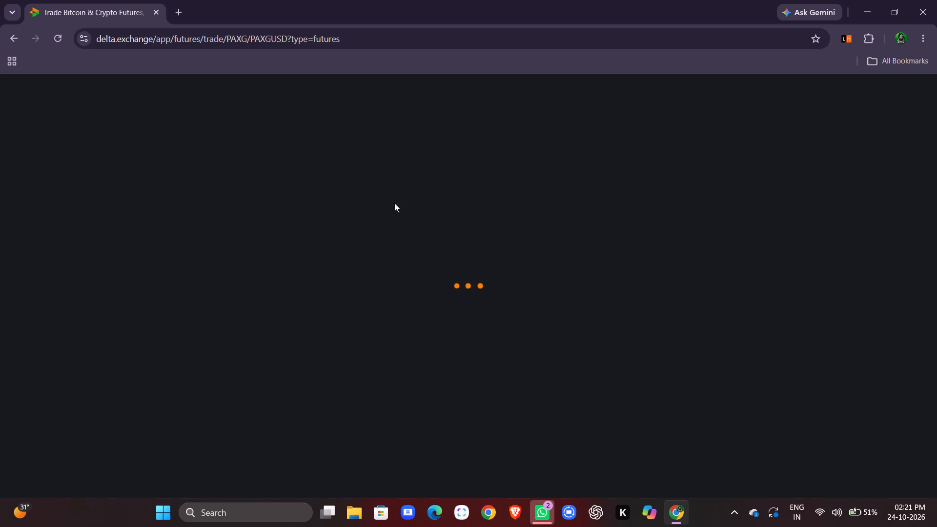
pyautogui.click(57, 43)
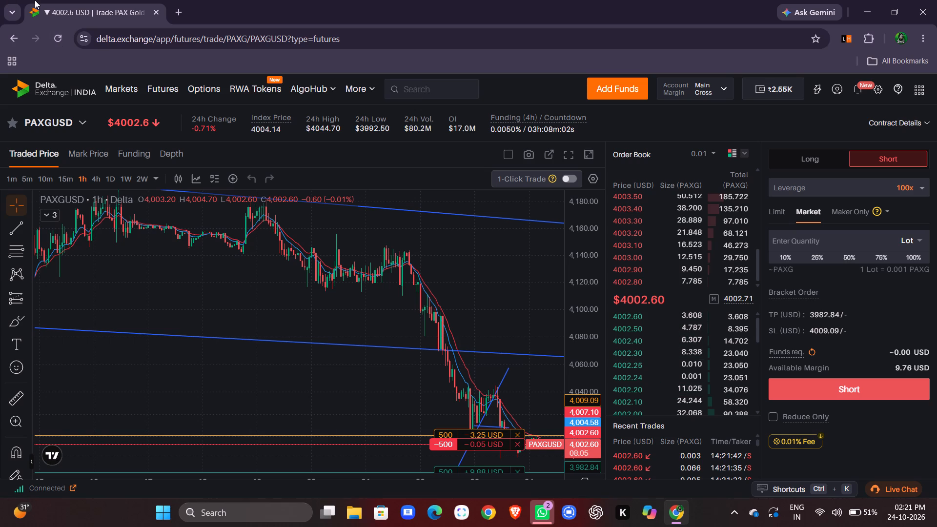
pyautogui.moveTo(467, 258); pyautogui.dragTo(360, 181)
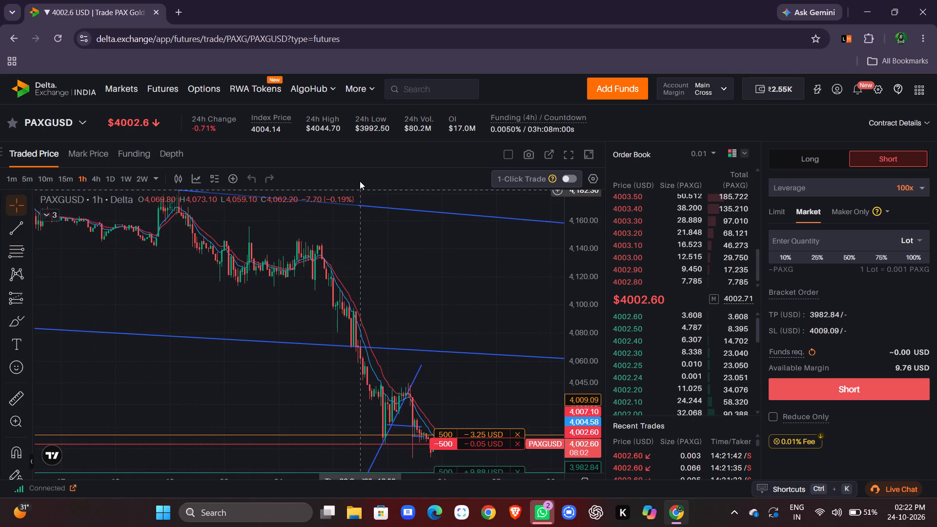
pyautogui.moveTo(470, 293); pyautogui.dragTo(464, 220)
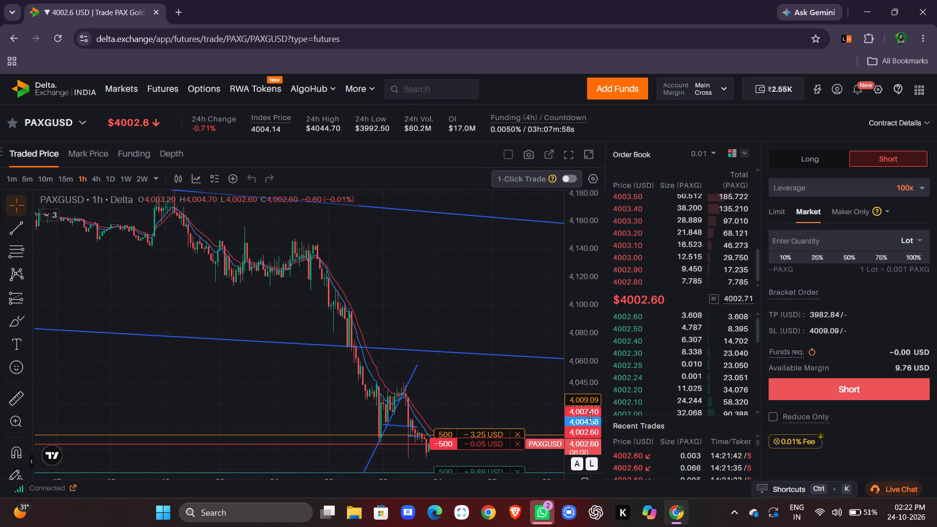
pyautogui.moveTo(590, 416); pyautogui.dragTo(590, 368)
pyautogui.moveTo(516, 350); pyautogui.dragTo(503, 190)
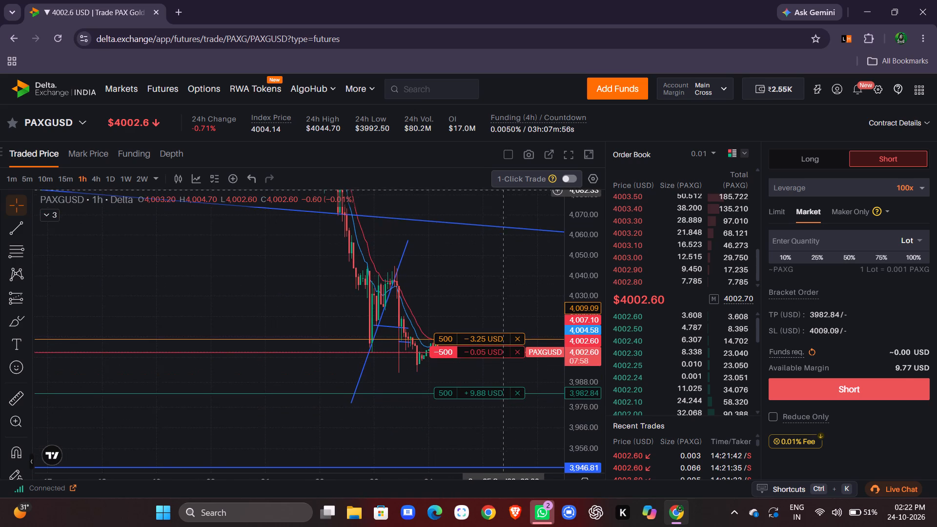
pyautogui.moveTo(503, 190); pyautogui.dragTo(498, 189)
pyautogui.moveTo(573, 367); pyautogui.dragTo(567, 265)
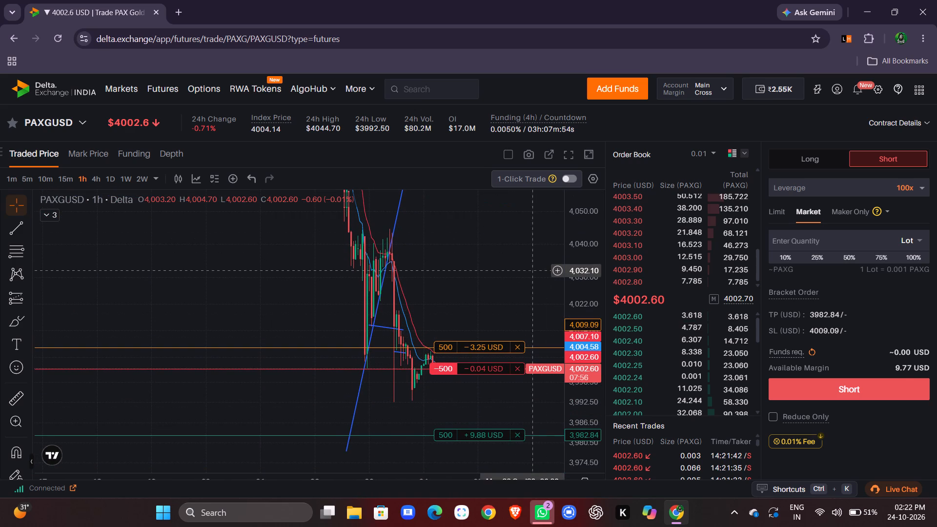
pyautogui.moveTo(530, 270); pyautogui.dragTo(329, 241)
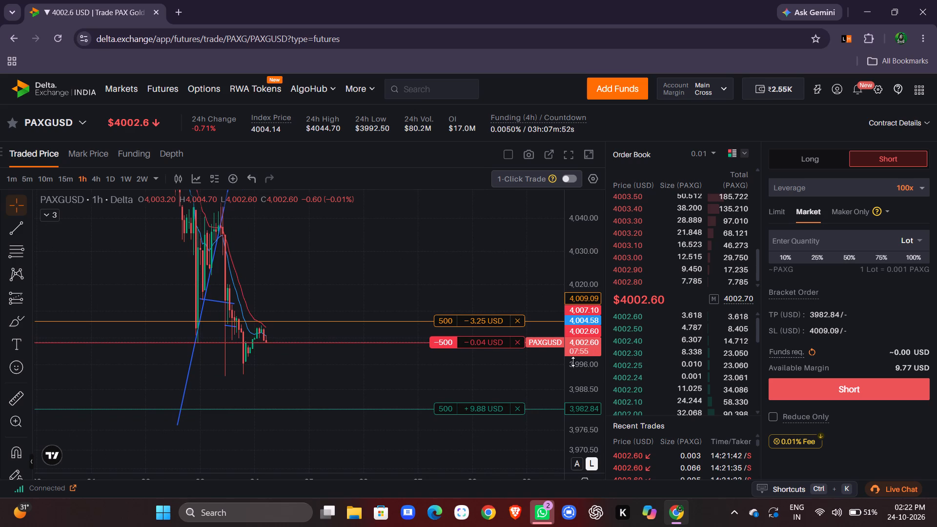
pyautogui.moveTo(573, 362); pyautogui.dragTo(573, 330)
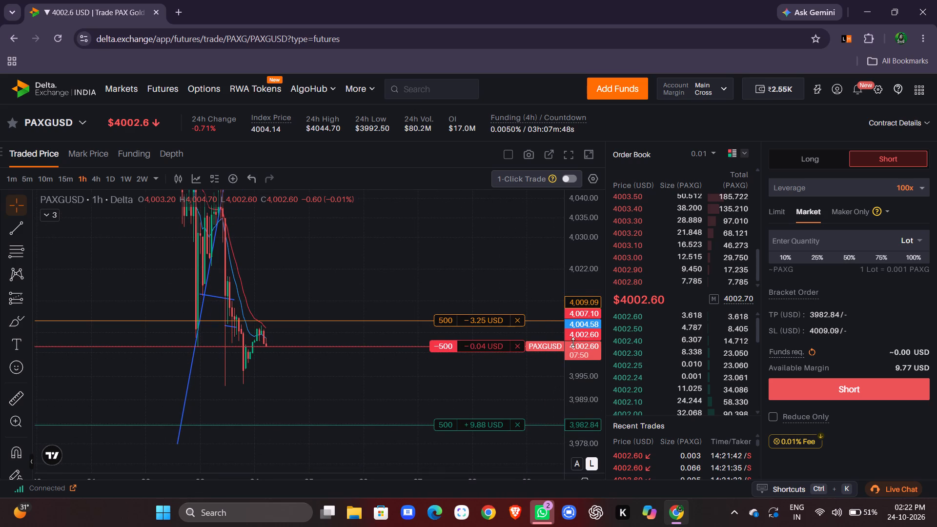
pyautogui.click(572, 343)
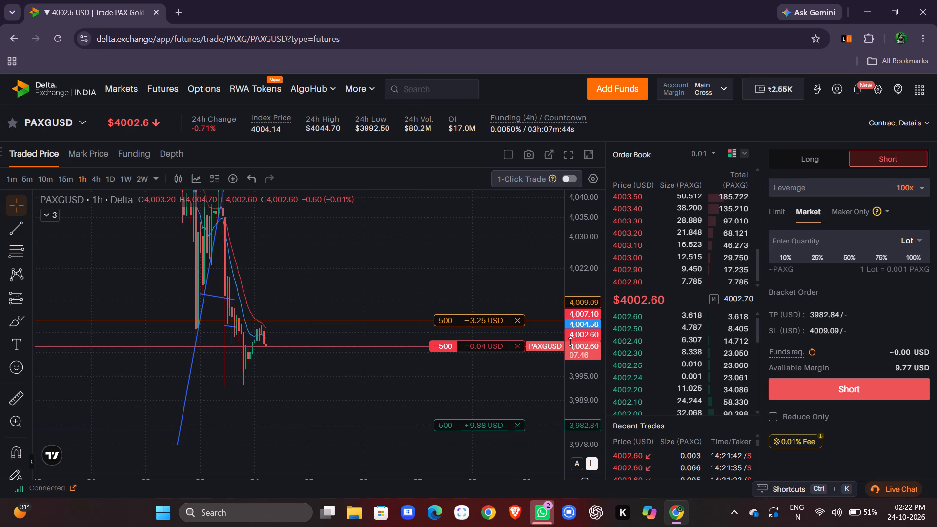
# Browse the futures contracts and the watchlist for another market, and open the VVVUSD perpetual.
pyautogui.click(61, 126)
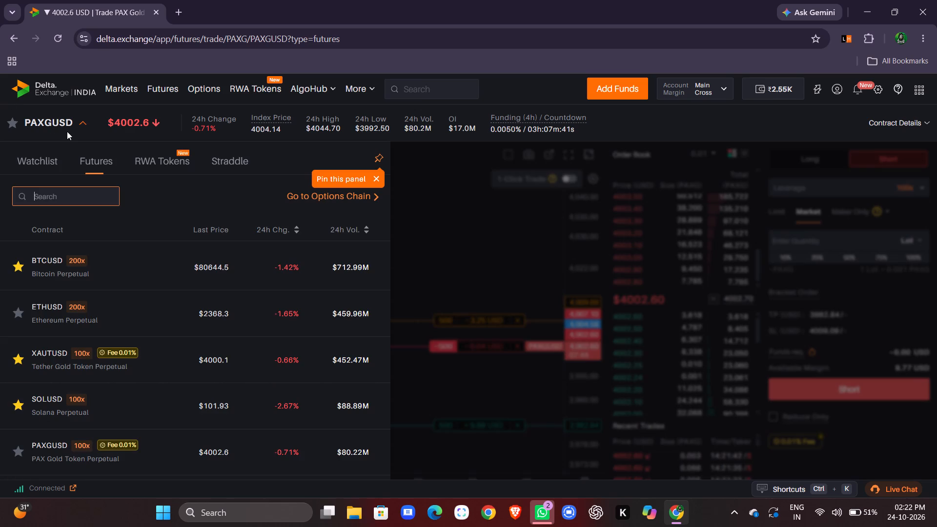
pyautogui.scroll(-5, 212, 299)
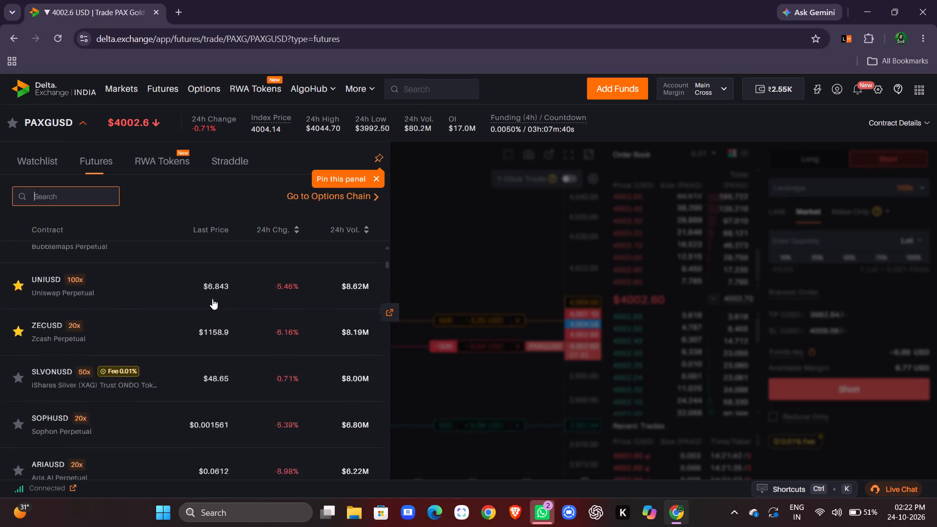
pyautogui.scroll(-1, 212, 299)
pyautogui.scroll(-5, 210, 360)
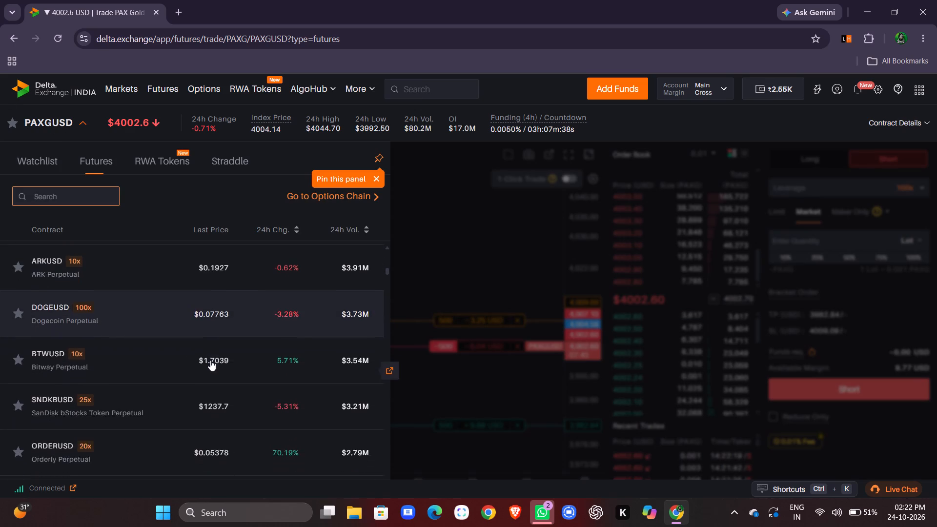
pyautogui.scroll(-4, 210, 360)
pyautogui.scroll(3, 210, 360)
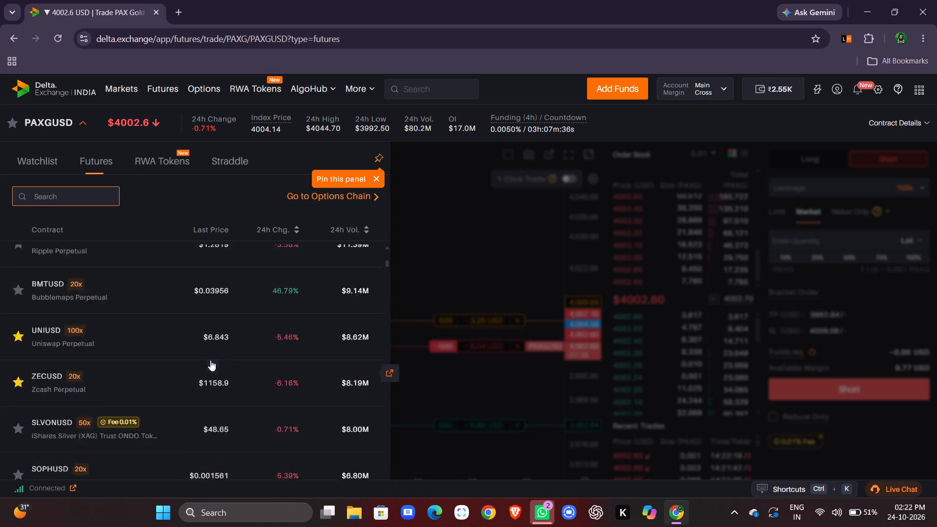
pyautogui.click(38, 158)
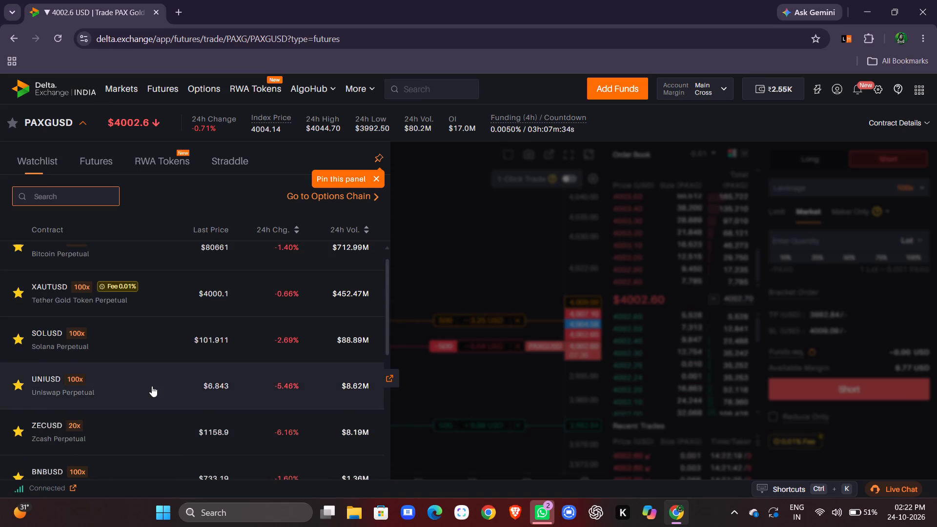
pyautogui.scroll(-3, 152, 386)
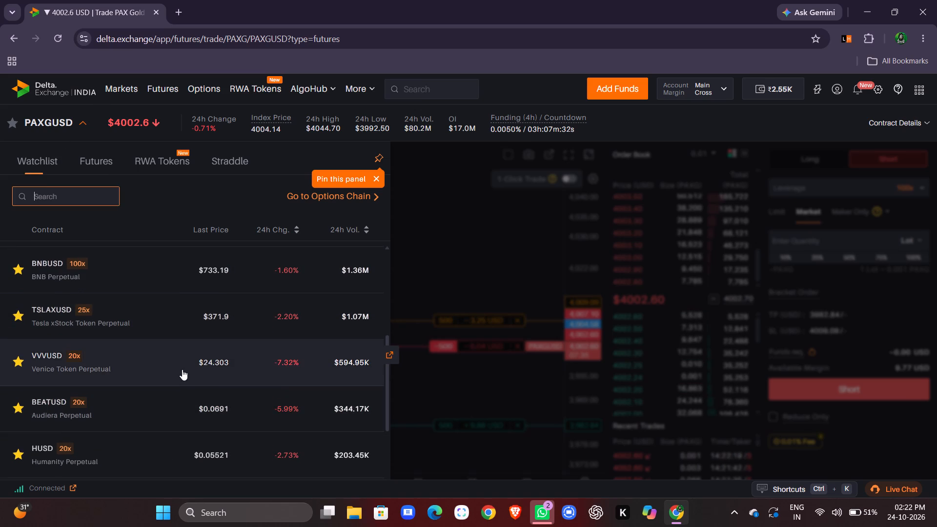
pyautogui.click(184, 368)
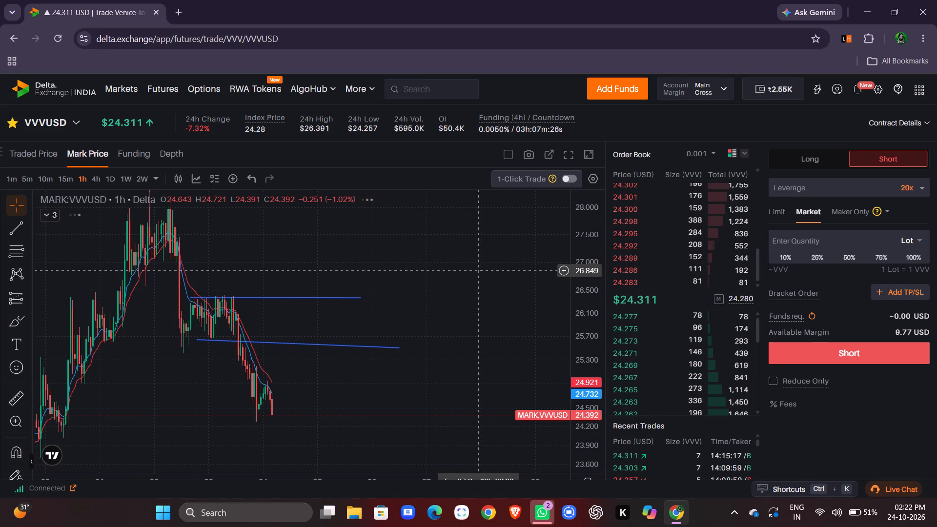
# Examine VVVUSD's mark price trend on the 1-hour chart and its recent swings on the 5-minute chart.
pyautogui.moveTo(584, 226); pyautogui.dragTo(589, 325)
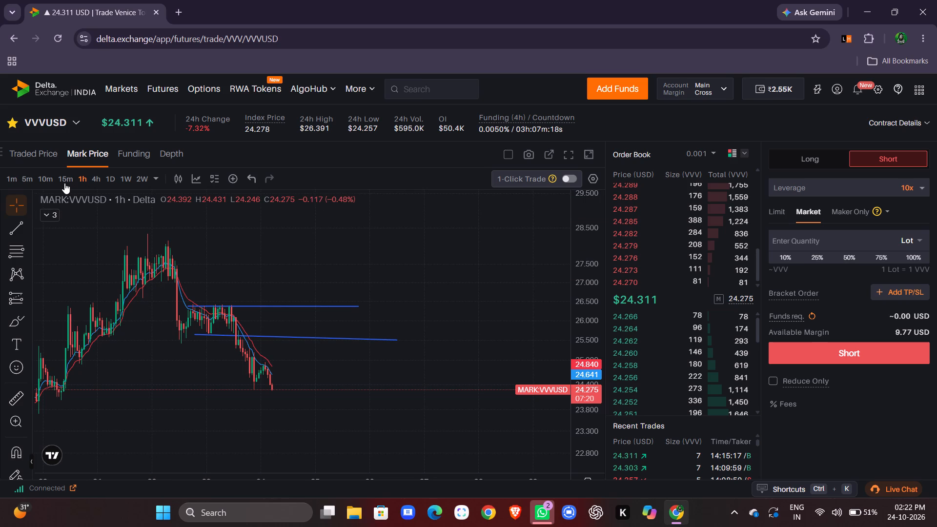
pyautogui.click(29, 181)
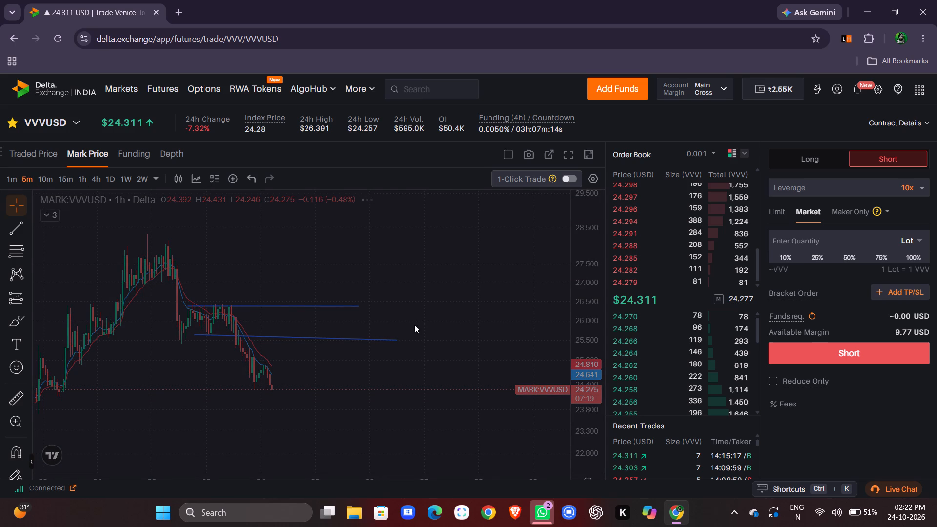
pyautogui.moveTo(289, 242); pyautogui.dragTo(431, 243)
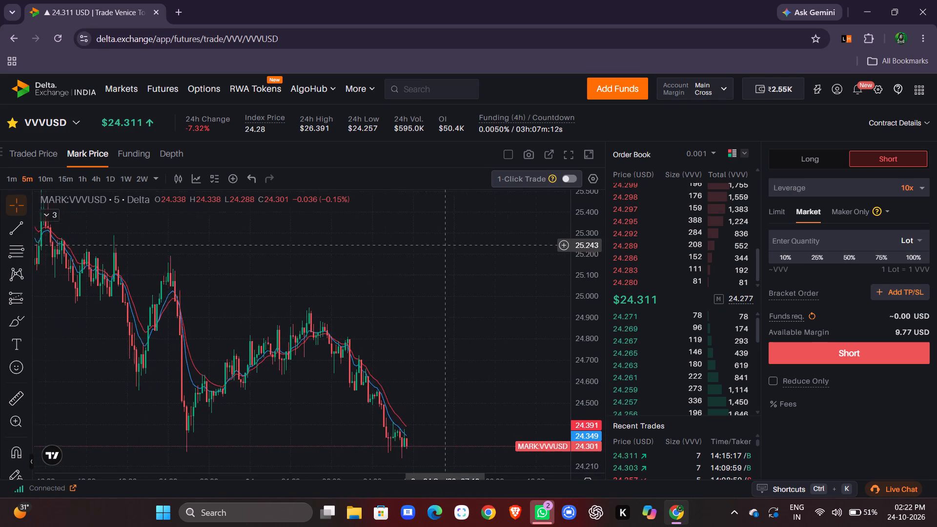
pyautogui.moveTo(431, 243); pyautogui.dragTo(467, 233)
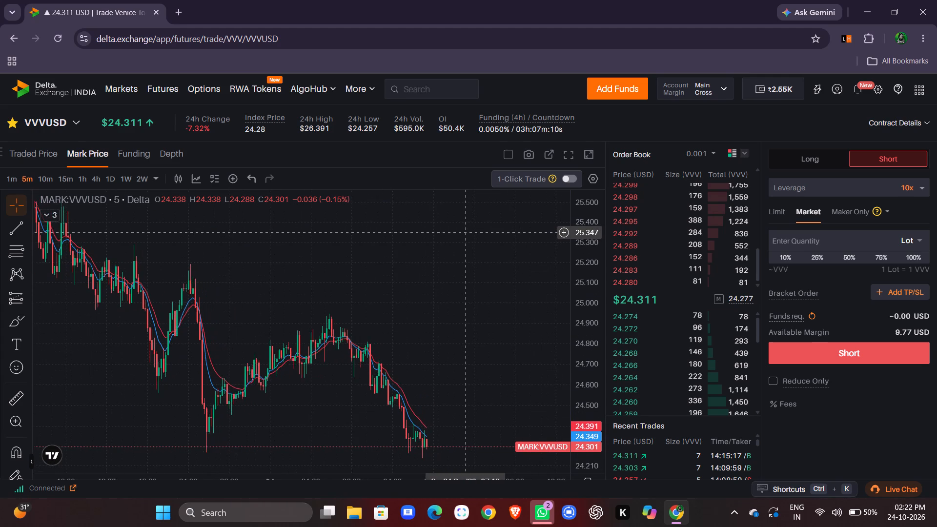
pyautogui.moveTo(467, 233); pyautogui.dragTo(468, 232)
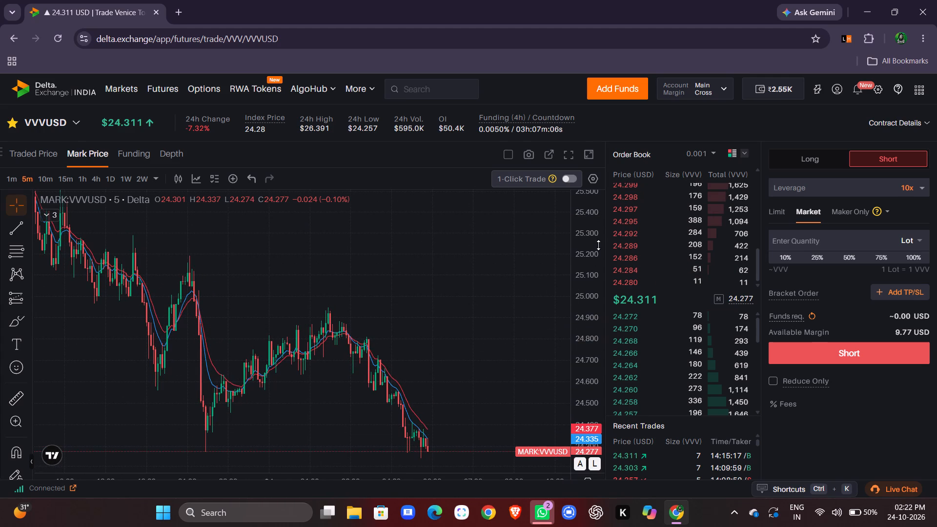
pyautogui.moveTo(596, 241); pyautogui.dragTo(596, 307)
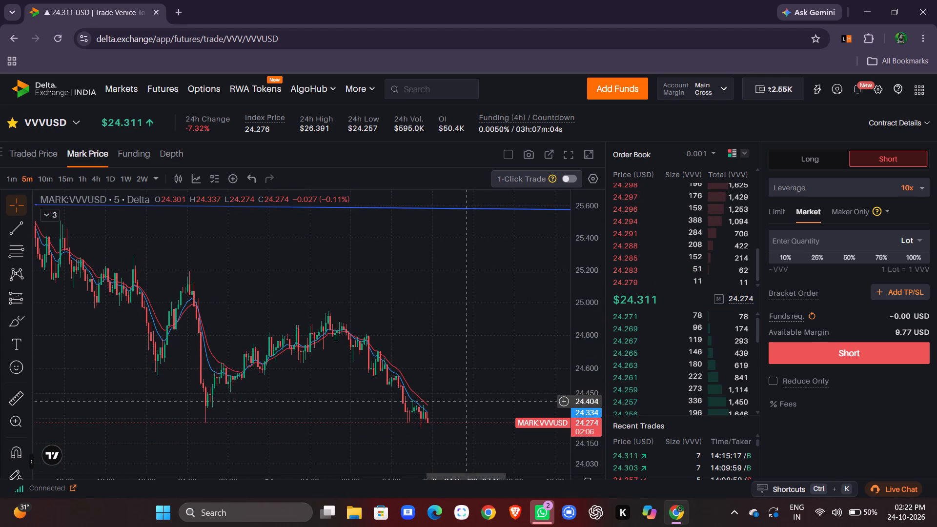
# Examine VVVUSD's mark price on the 10-minute and 1-hour charts, and check the leverage options for a short.
pyautogui.click(44, 177)
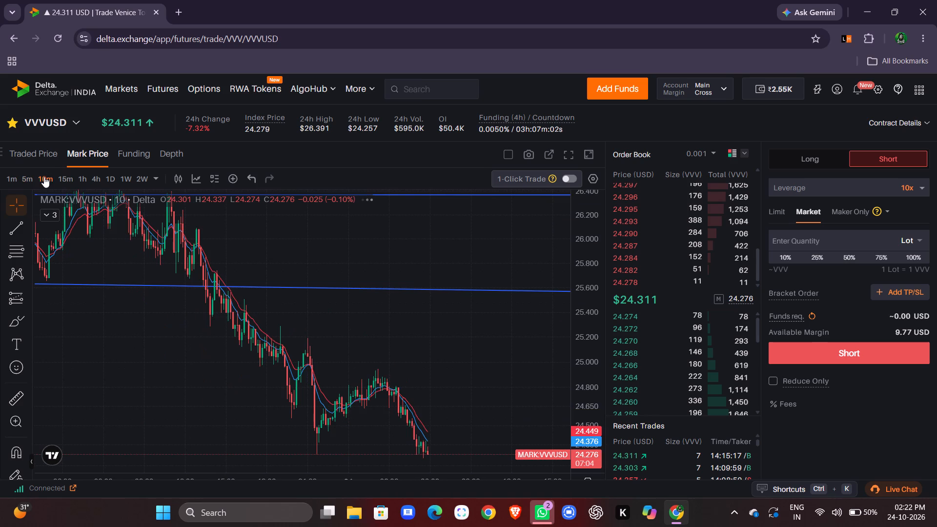
pyautogui.click(919, 187)
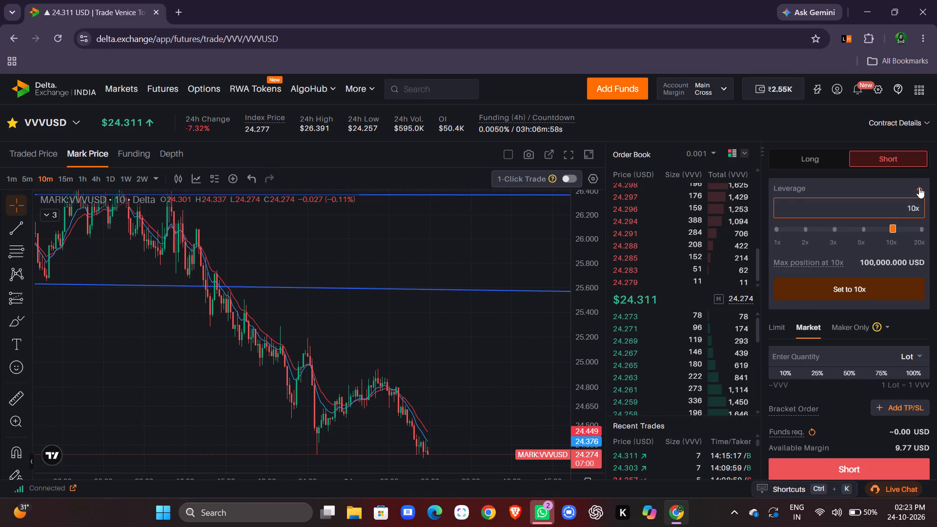
pyautogui.click(919, 187)
pyautogui.moveTo(485, 349); pyautogui.dragTo(438, 331)
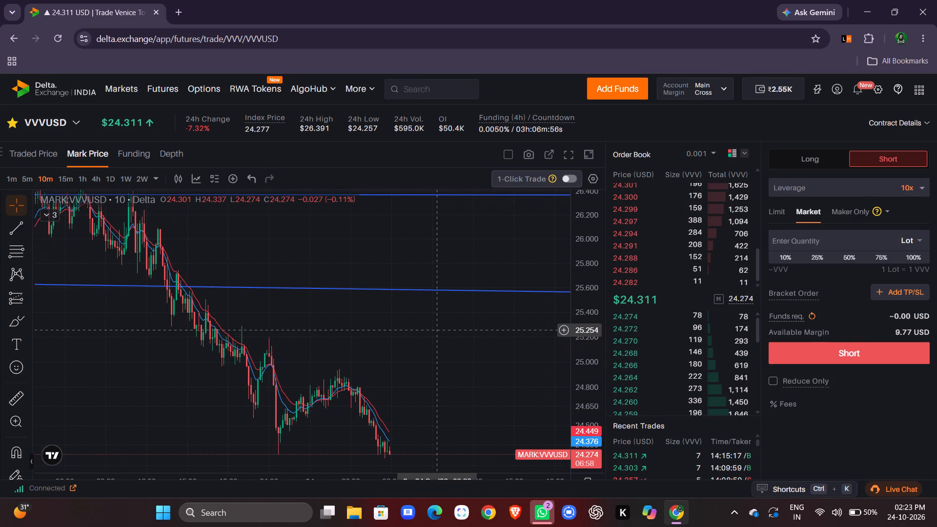
pyautogui.moveTo(586, 443); pyautogui.dragTo(586, 431)
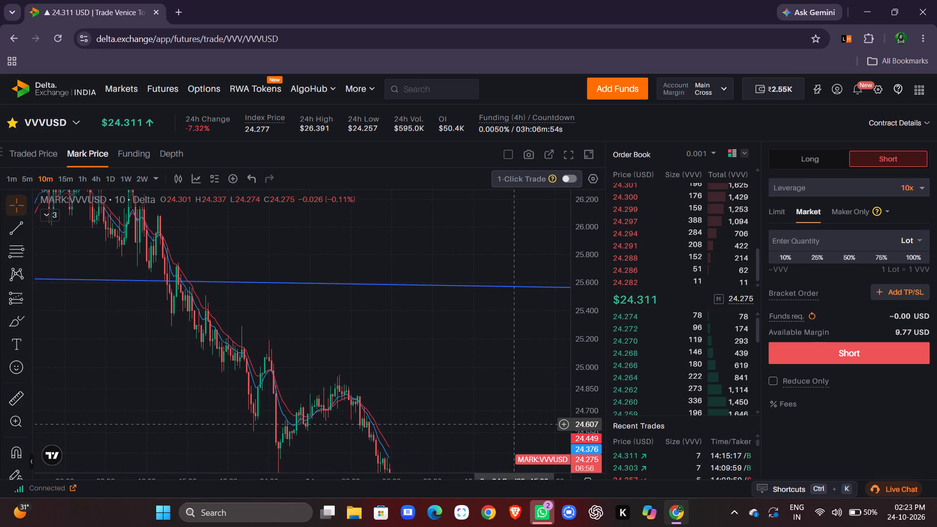
pyautogui.moveTo(474, 412); pyautogui.dragTo(480, 246)
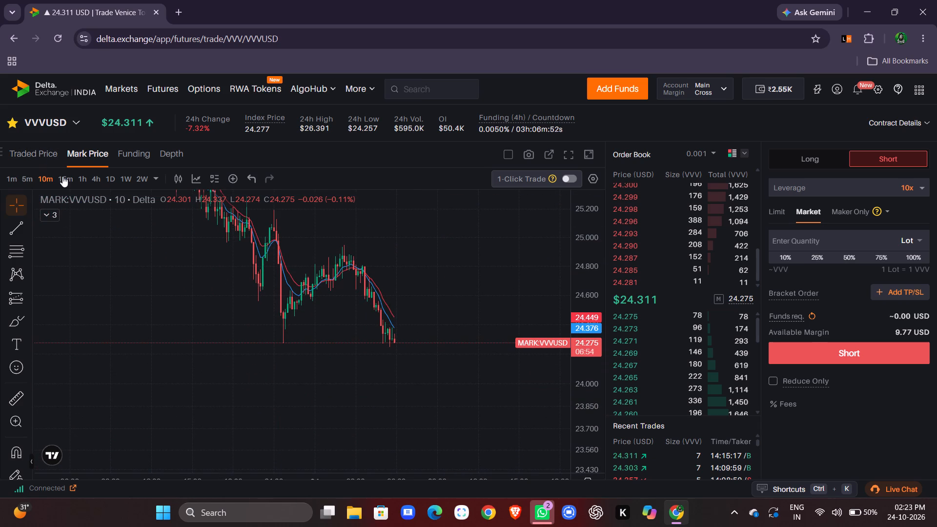
pyautogui.click(81, 175)
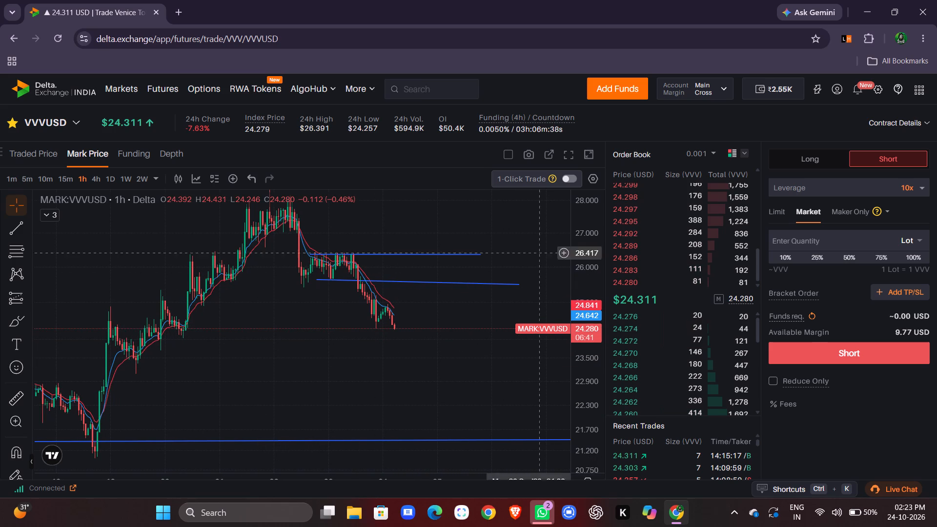
pyautogui.moveTo(463, 212); pyautogui.dragTo(501, 212)
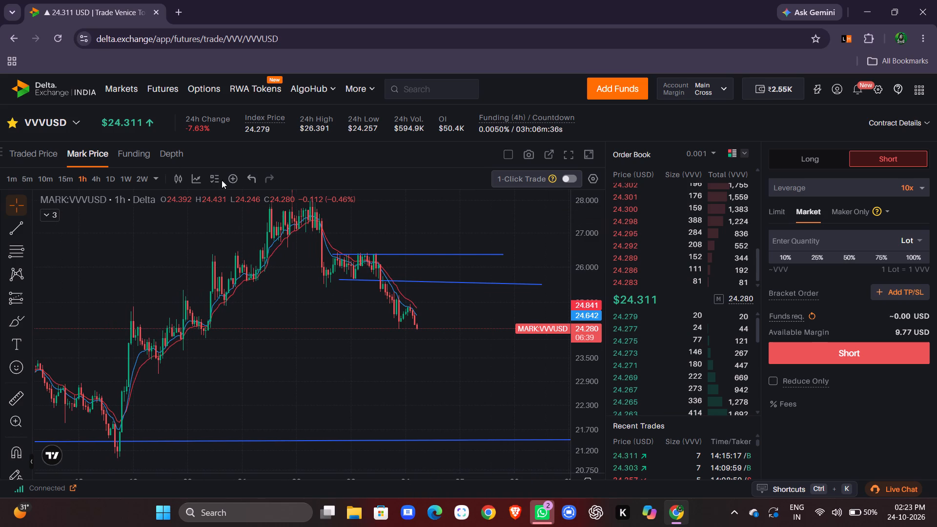
# Browse the futures contracts and the watchlist again, and open the HUSD perpetual.
pyautogui.click(52, 124)
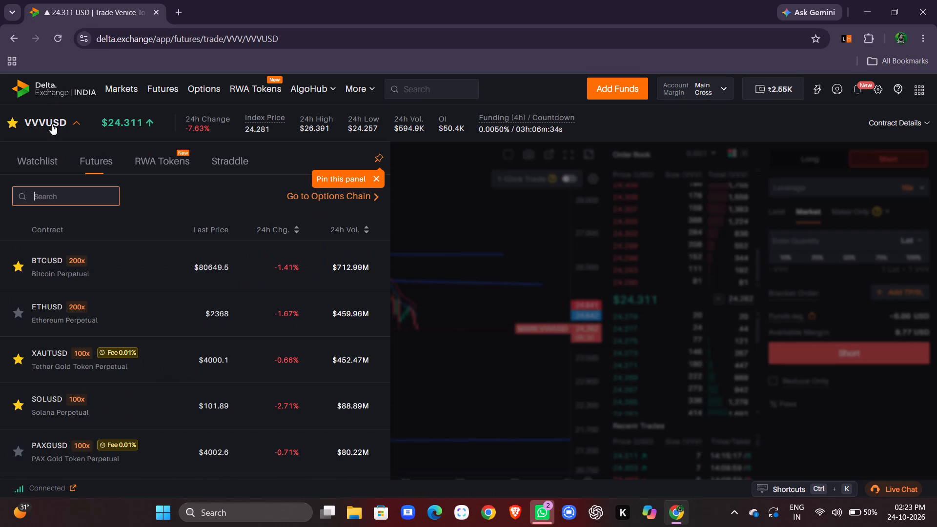
pyautogui.scroll(-1, 176, 432)
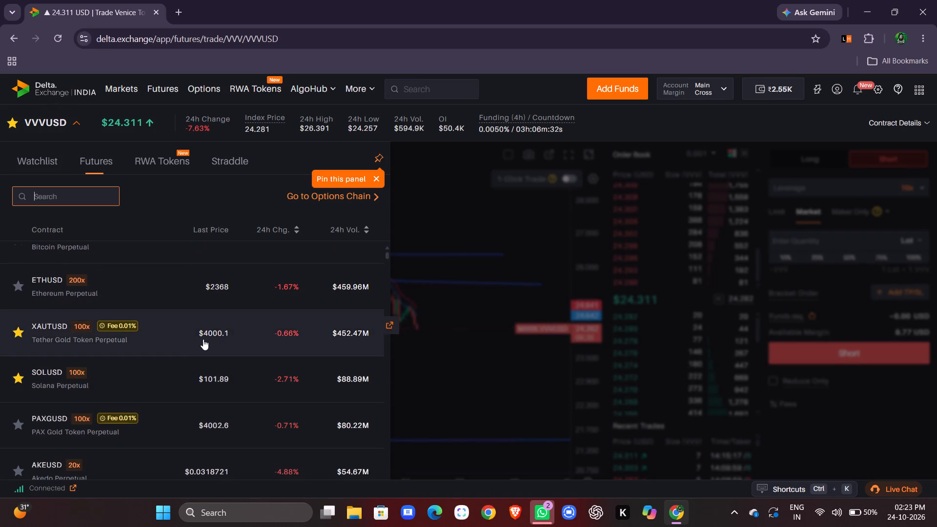
pyautogui.scroll(-3, 203, 339)
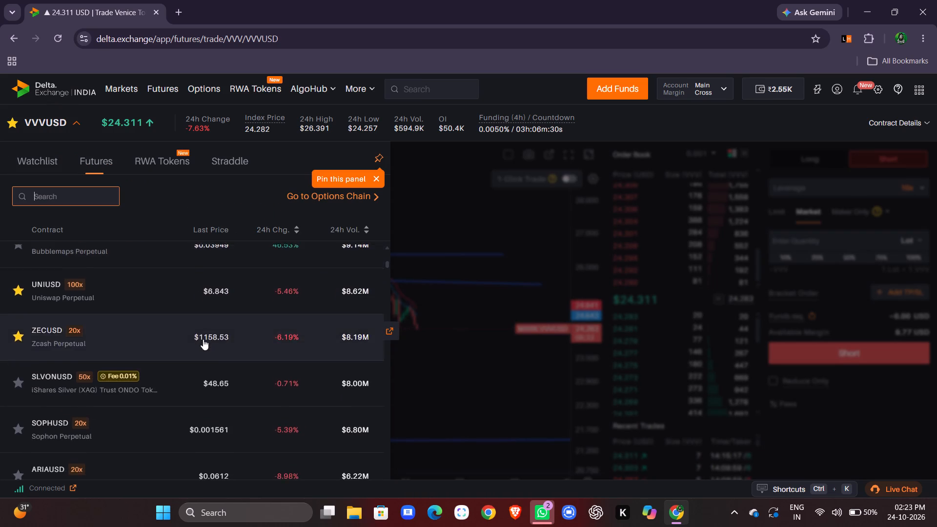
pyautogui.scroll(-1, 203, 339)
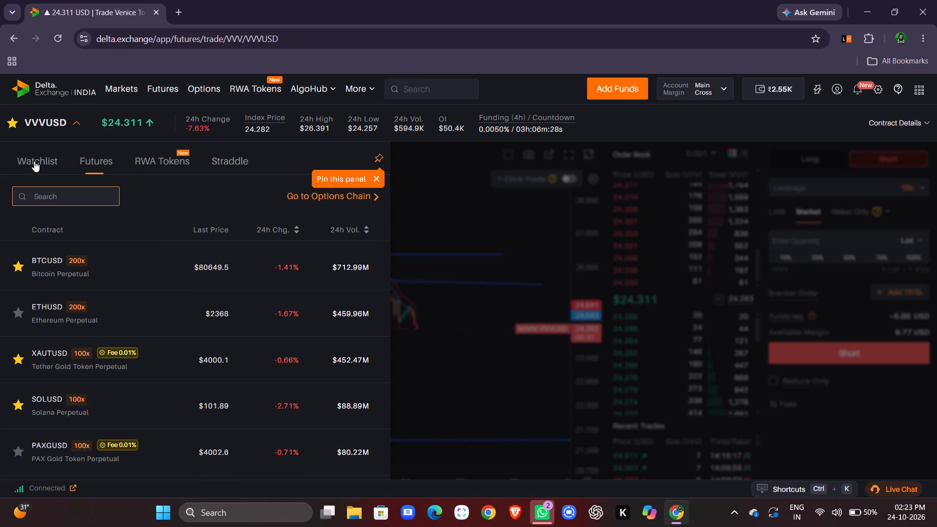
pyautogui.click(34, 161)
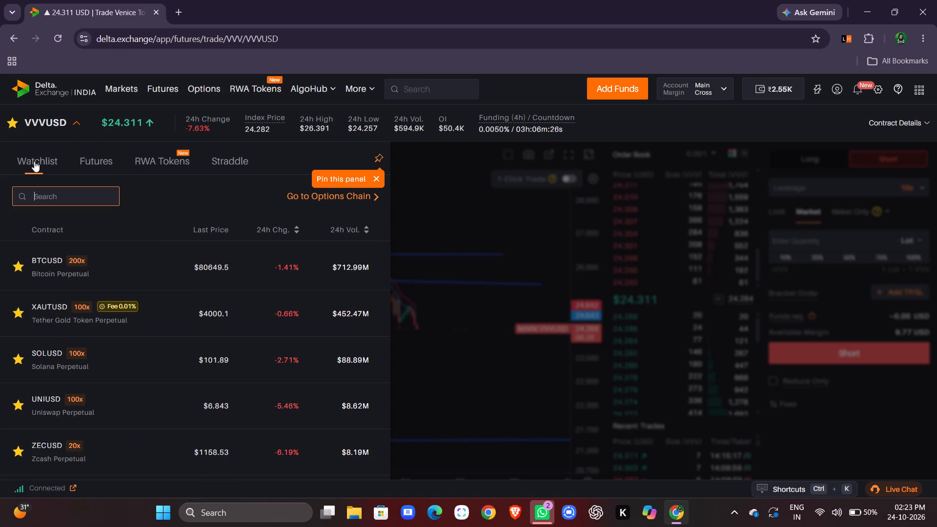
pyautogui.scroll(-4, 217, 436)
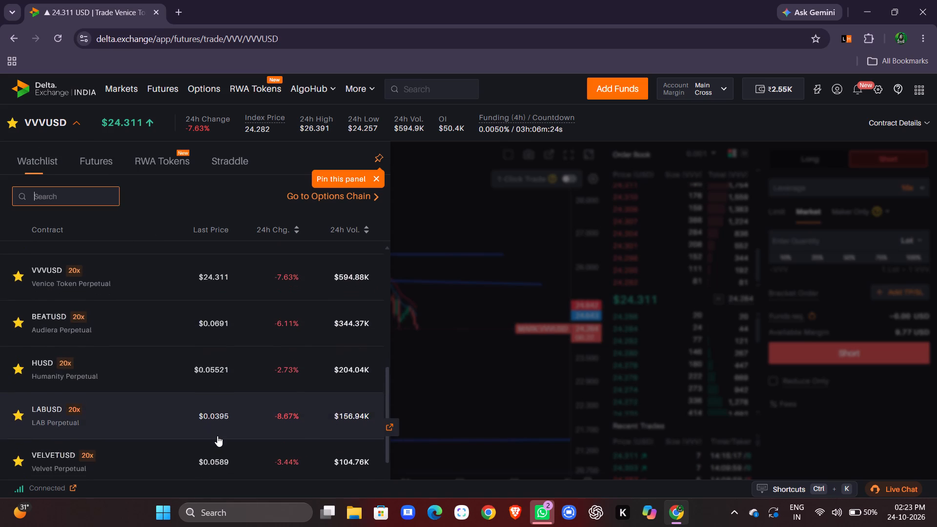
pyautogui.scroll(1, 217, 436)
pyautogui.scroll(-7, 217, 436)
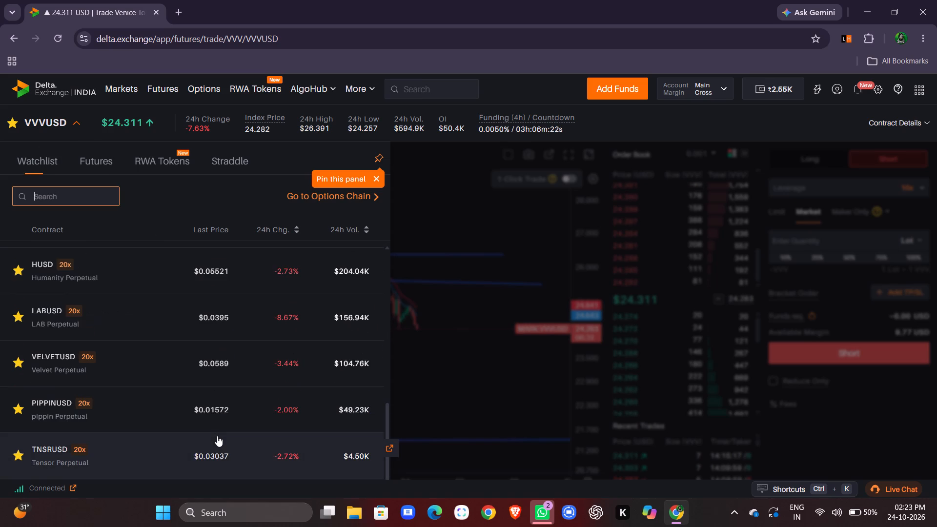
pyautogui.scroll(4, 217, 436)
pyautogui.scroll(3, 202, 388)
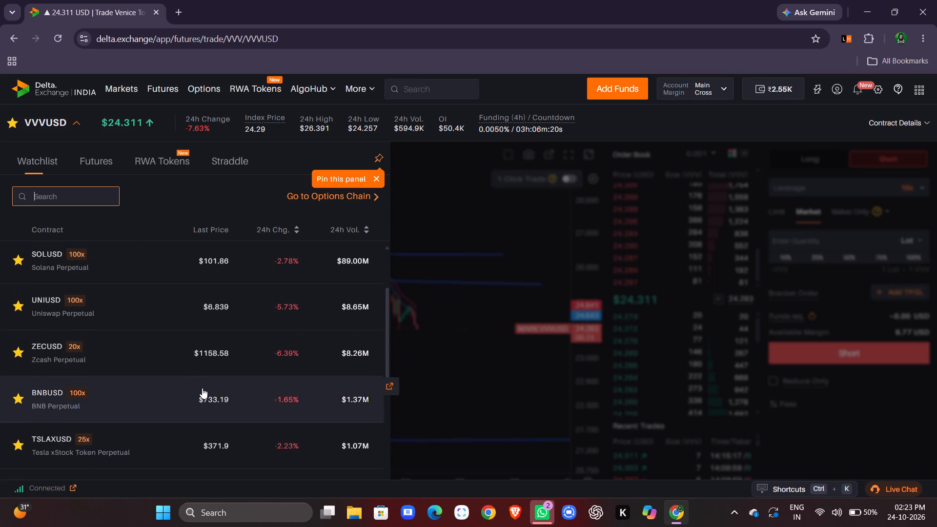
pyautogui.scroll(1, 202, 388)
pyautogui.scroll(-4, 202, 388)
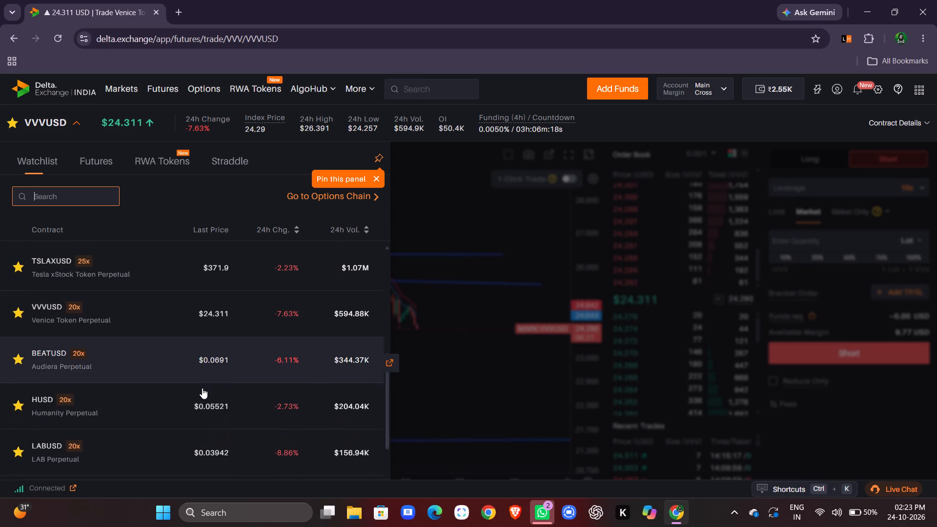
pyautogui.click(172, 413)
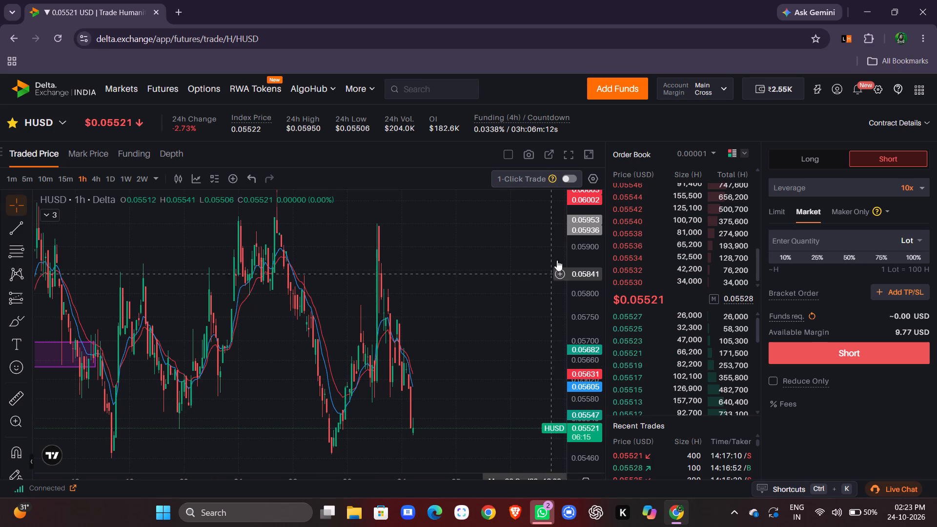
# Examine HUSD's traded price swings on the 1-hour chart with a wider price range.
pyautogui.moveTo(579, 239); pyautogui.dragTo(573, 384)
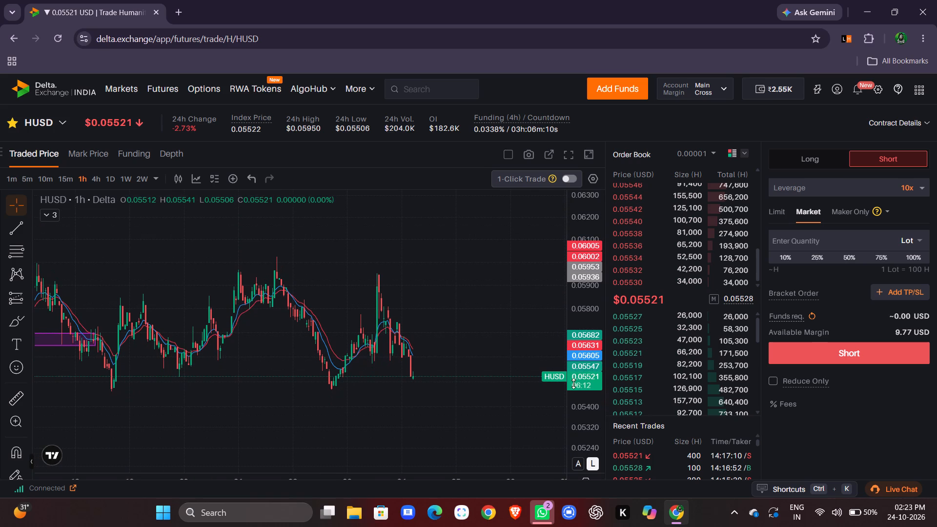
pyautogui.moveTo(573, 384); pyautogui.dragTo(571, 384)
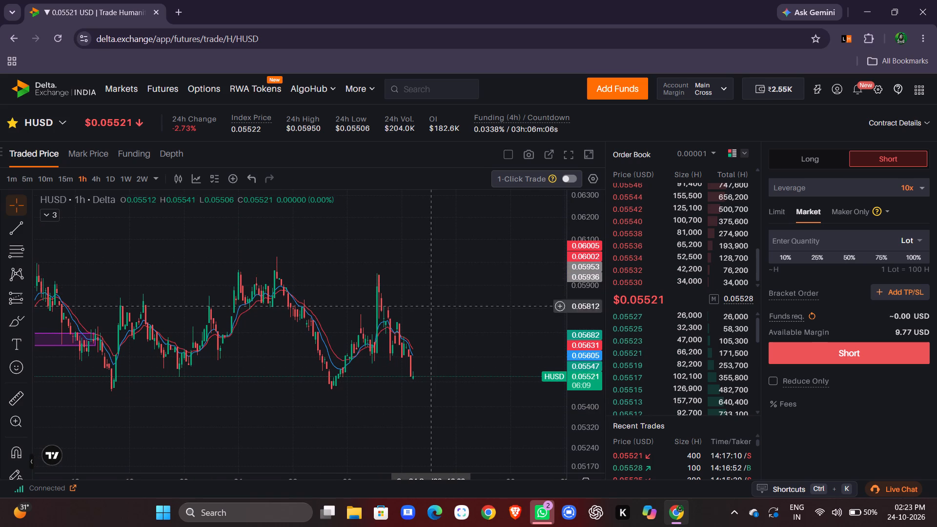
# Open the PAXGUSD perpetual from the futures list and examine its 1-hour chart around the short's entry, take profit and stop loss levels.
pyautogui.click(51, 122)
pyautogui.scroll(-2, 282, 355)
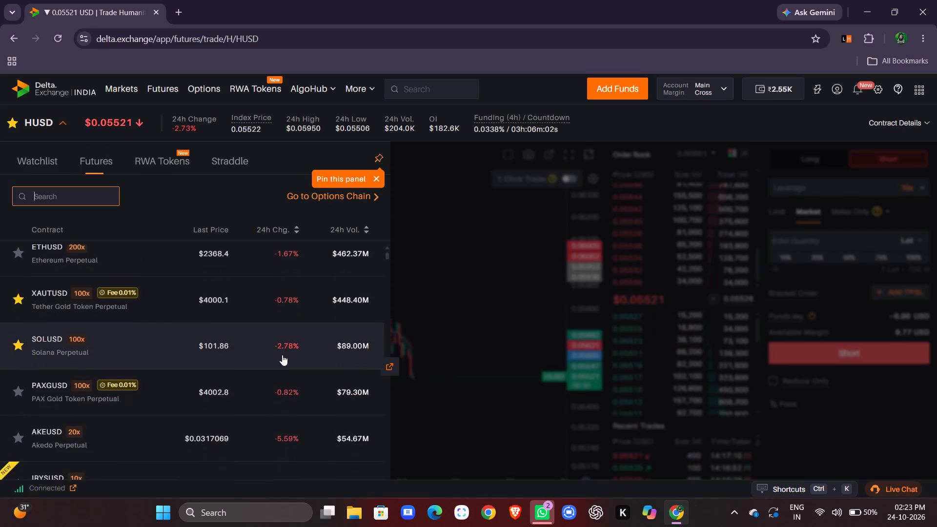
pyautogui.scroll(-1, 282, 355)
pyautogui.click(283, 353)
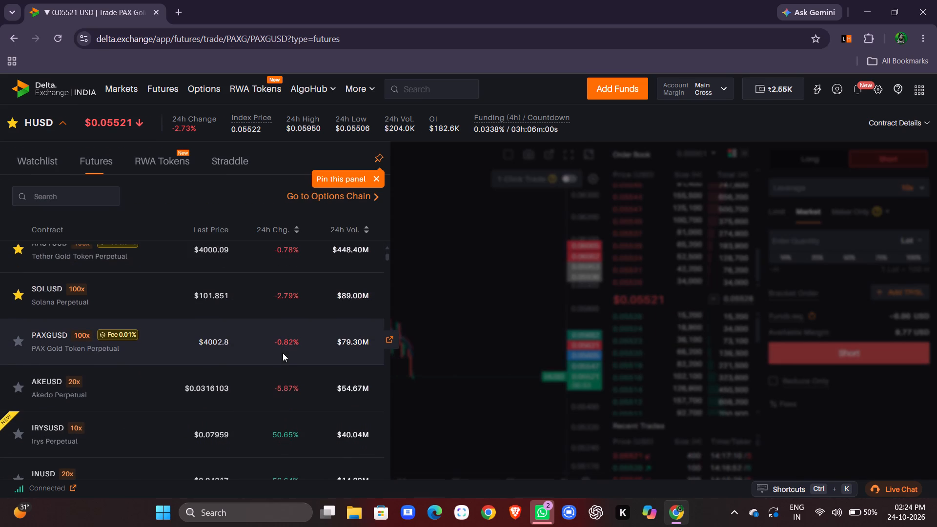
pyautogui.moveTo(409, 340); pyautogui.dragTo(372, 303)
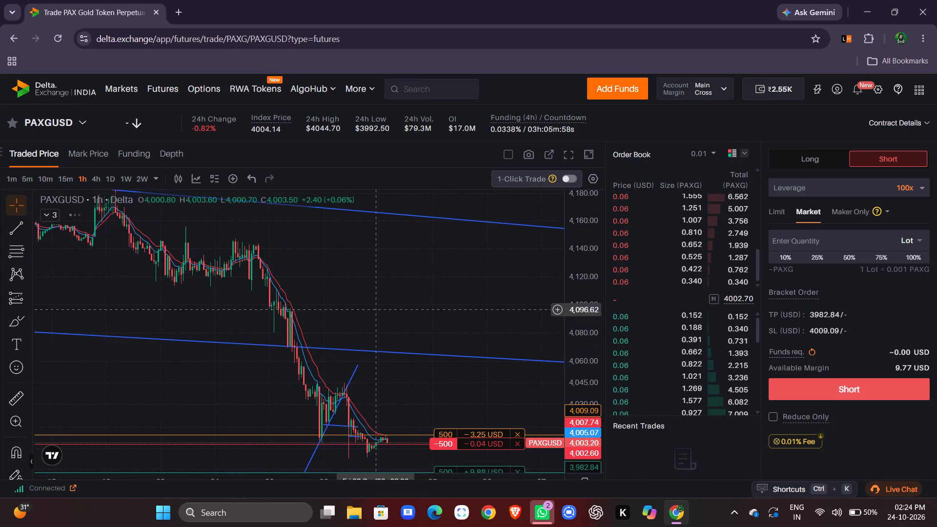
pyautogui.moveTo(372, 303); pyautogui.dragTo(350, 283)
pyautogui.moveTo(569, 443); pyautogui.dragTo(566, 385)
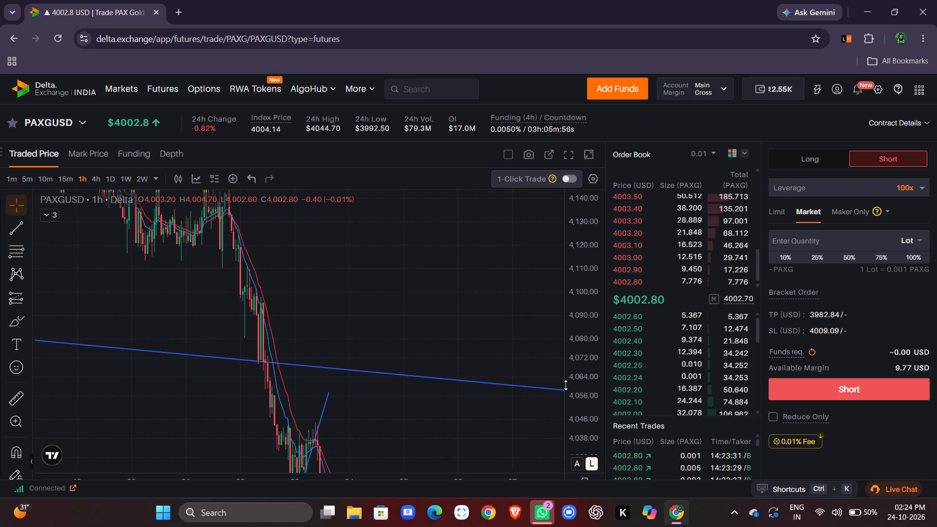
pyautogui.moveTo(456, 425); pyautogui.dragTo(421, 235)
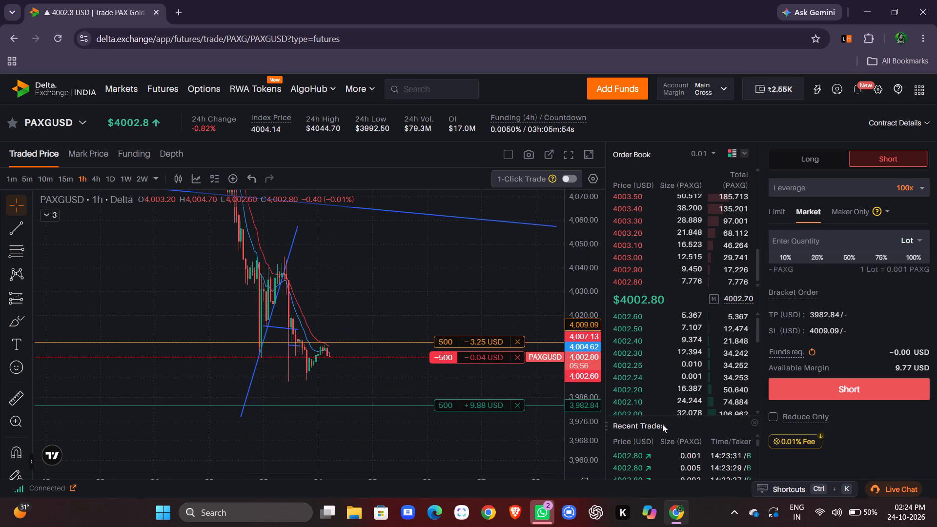
# Review the open PAXGUSD position's details, from size and entry price through margin, liquidation price, unrealised profit and cashflows.
pyautogui.scroll(1, 662, 424)
pyautogui.hscroll(-1, 805, 310)
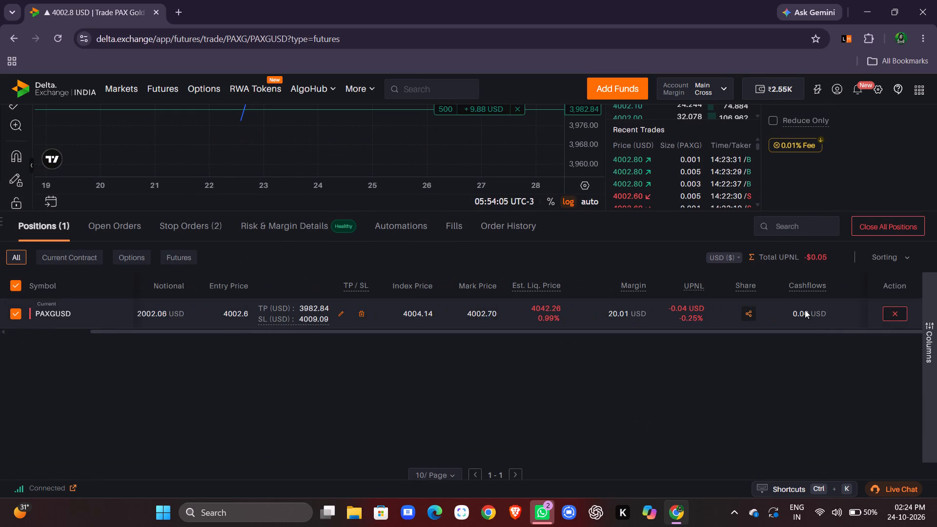
pyautogui.hscroll(-2, 805, 310)
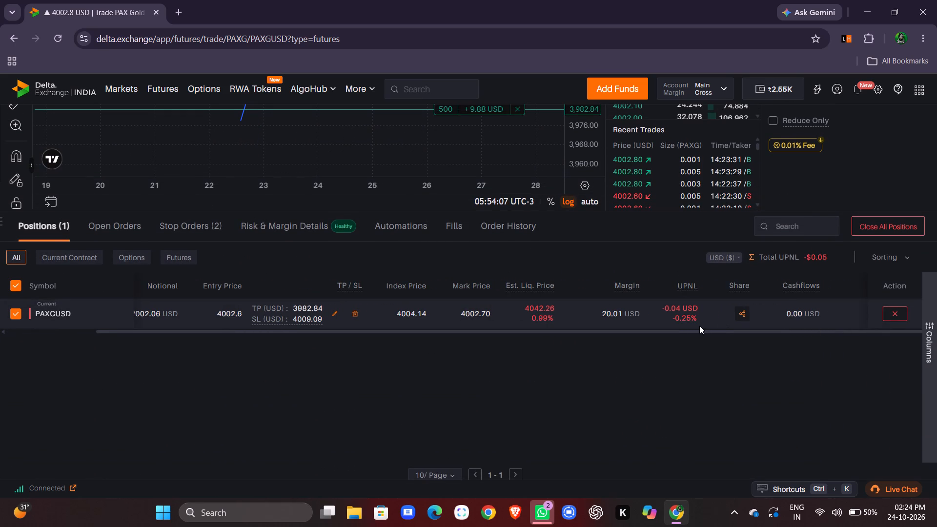
pyautogui.hscroll(3, 790, 302)
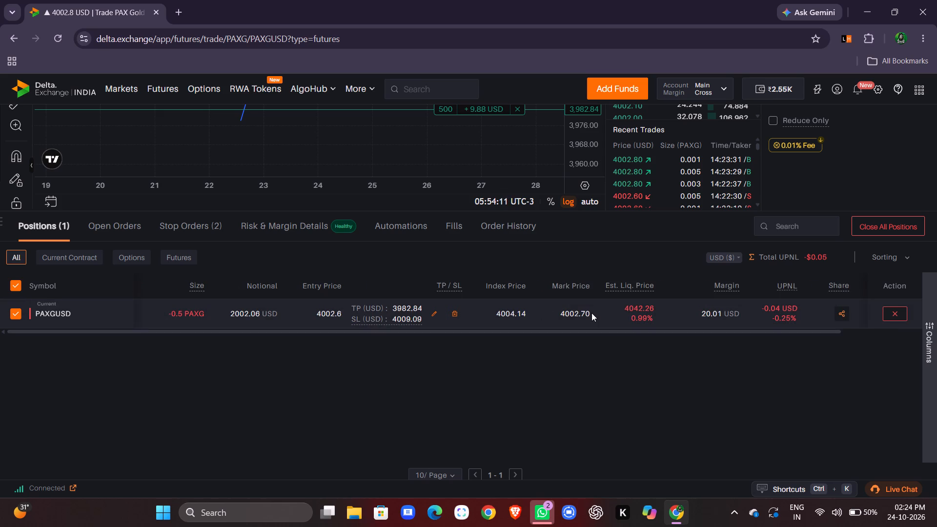
pyautogui.hscroll(-1, 591, 313)
pyautogui.hscroll(-1, 699, 354)
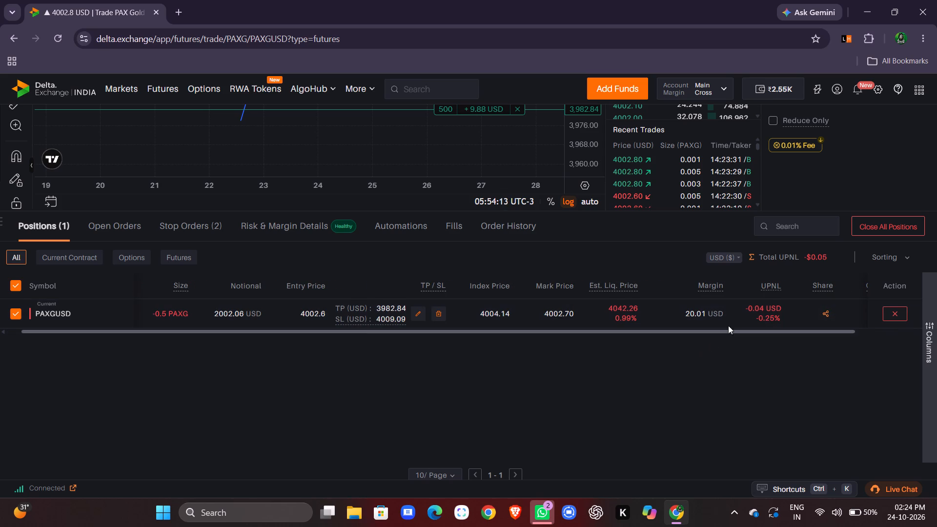
pyautogui.hscroll(-4, 735, 319)
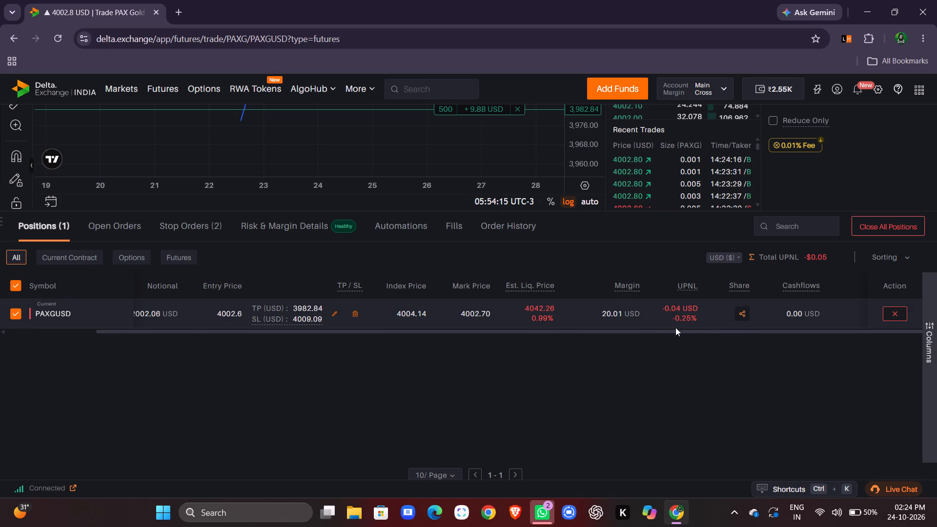
pyautogui.hscroll(3, 795, 323)
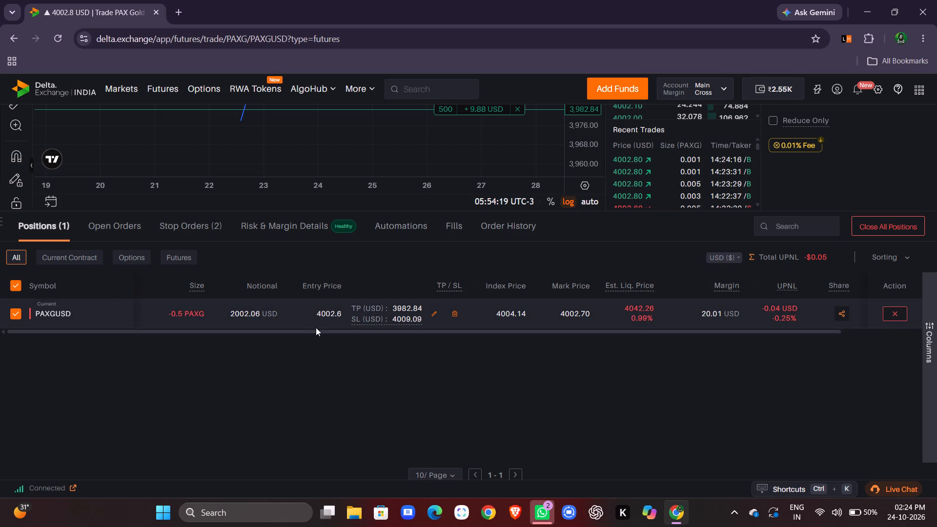
pyautogui.hscroll(-2, 580, 314)
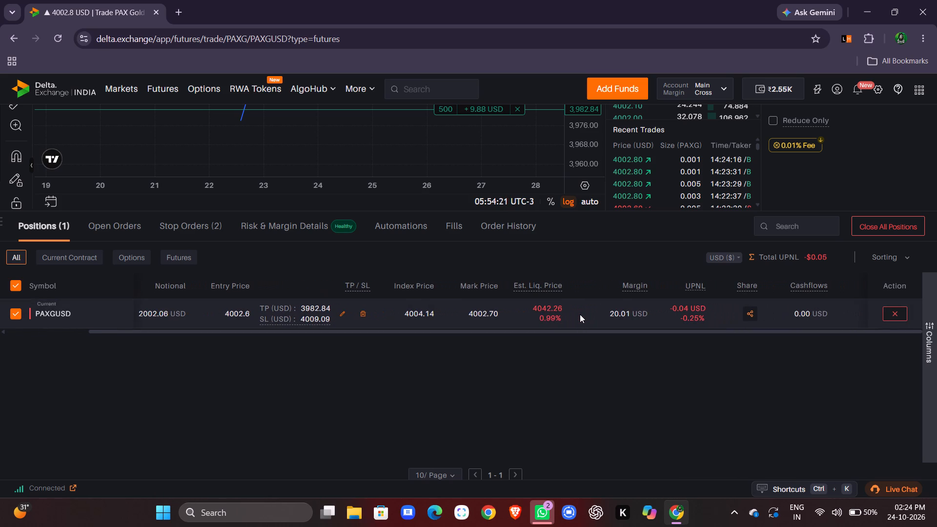
pyautogui.hscroll(-2, 580, 314)
pyautogui.hscroll(5, 580, 314)
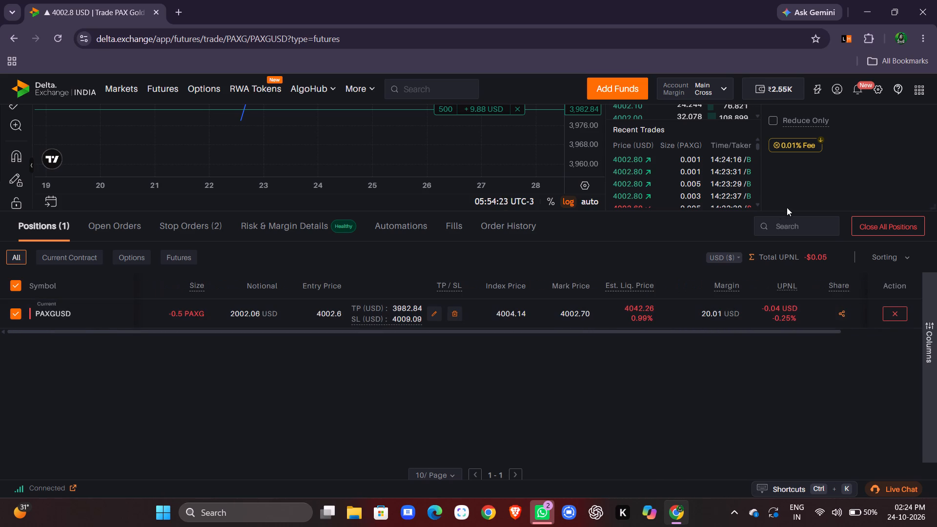
# Filter the open positions by current contract, options and futures in turn, and return to showing all of them.
pyautogui.click(72, 263)
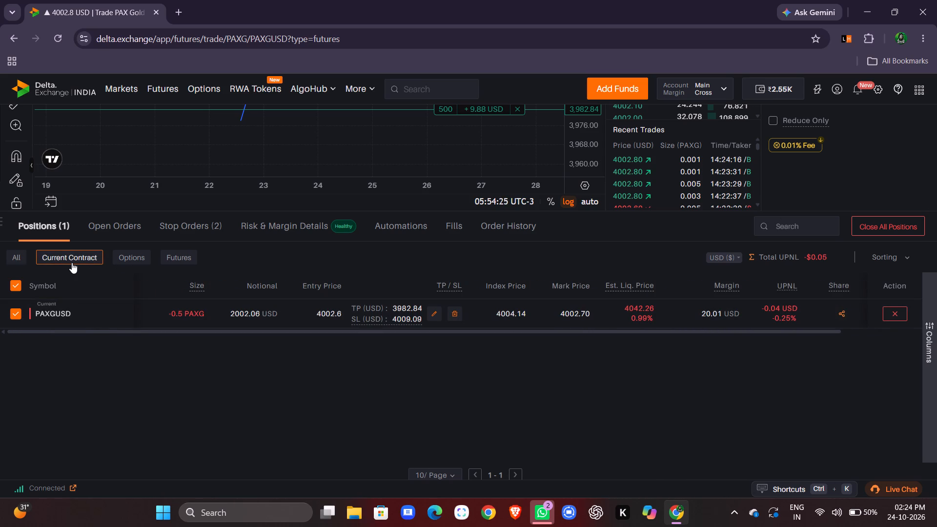
pyautogui.click(72, 263)
pyautogui.click(133, 257)
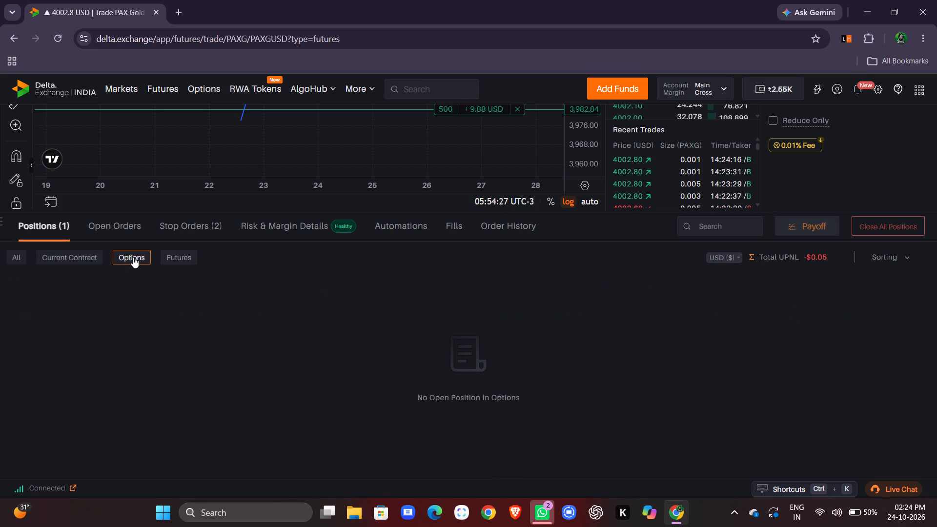
pyautogui.click(178, 257)
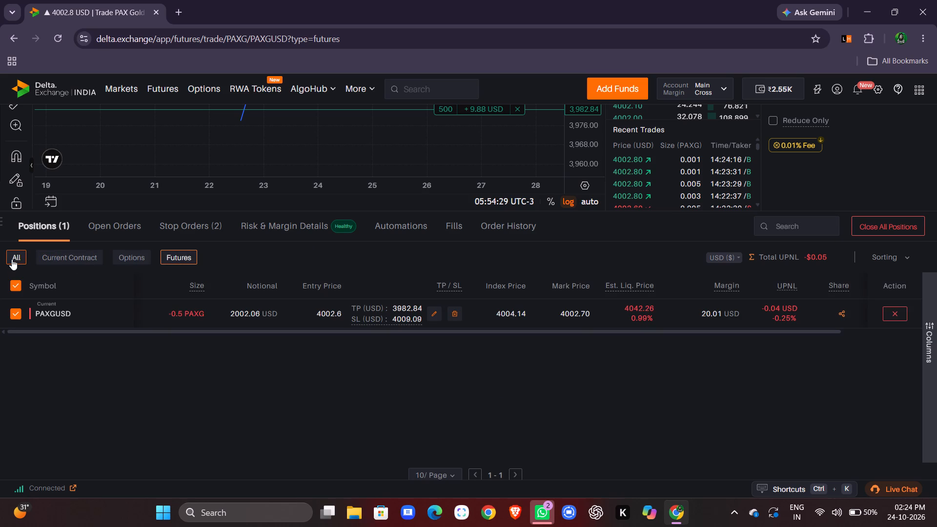
pyautogui.click(12, 259)
# Check the open orders, and review the trigger and type details of the PAXGUSD bracket stop loss and take profit orders.
pyautogui.click(119, 225)
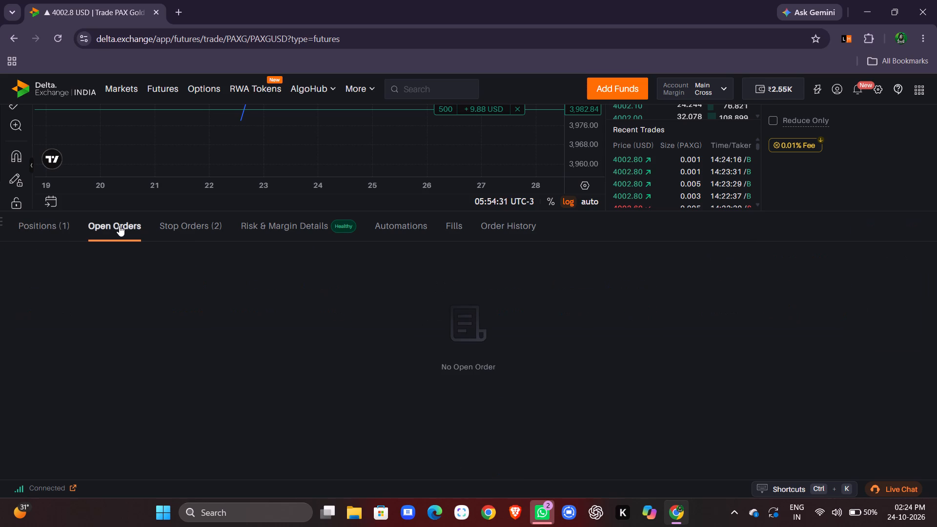
pyautogui.click(193, 227)
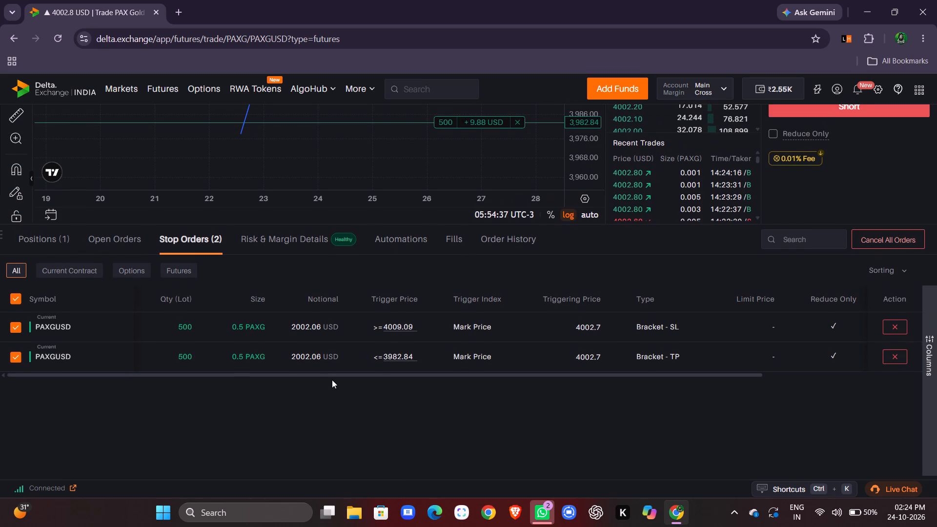
pyautogui.hscroll(-1, 525, 324)
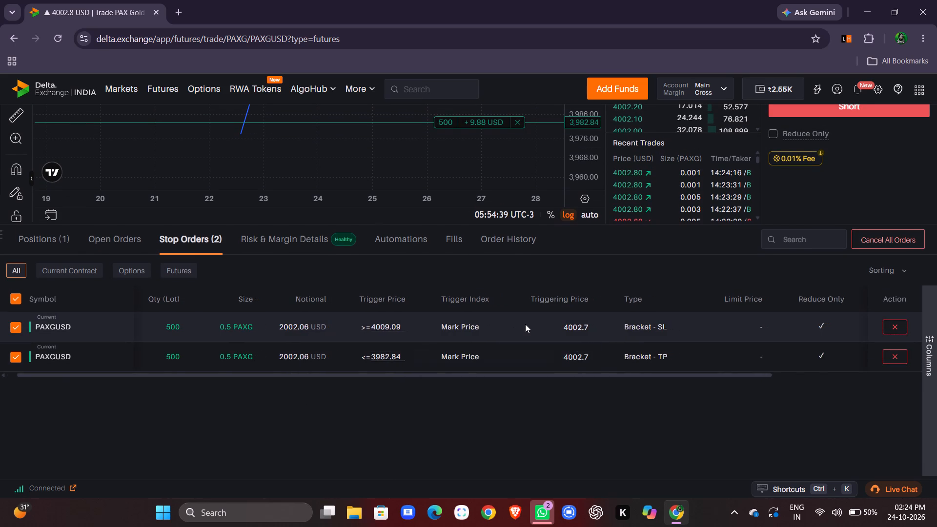
pyautogui.hscroll(-2, 525, 324)
pyautogui.hscroll(4, 525, 324)
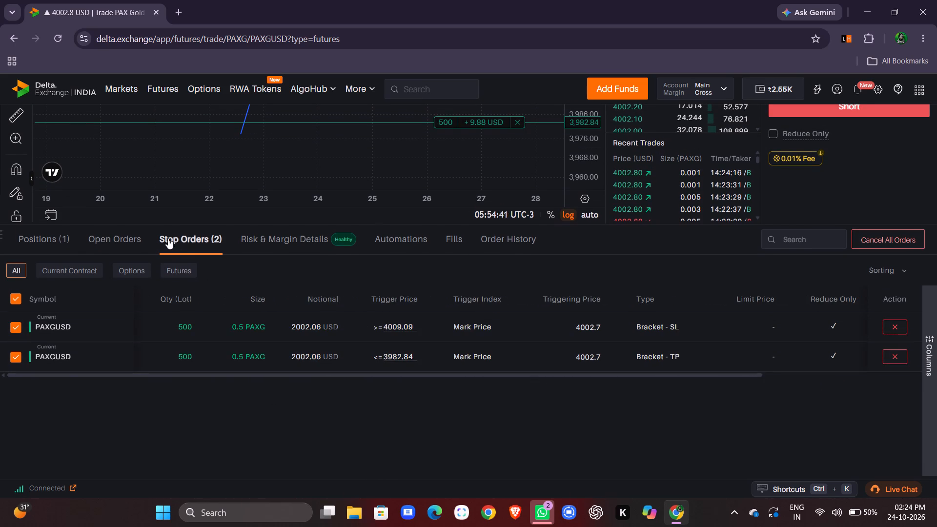
# Review the account's risk and margin details, highlighting the initial margin and maintenance margin figures.
pyautogui.click(275, 245)
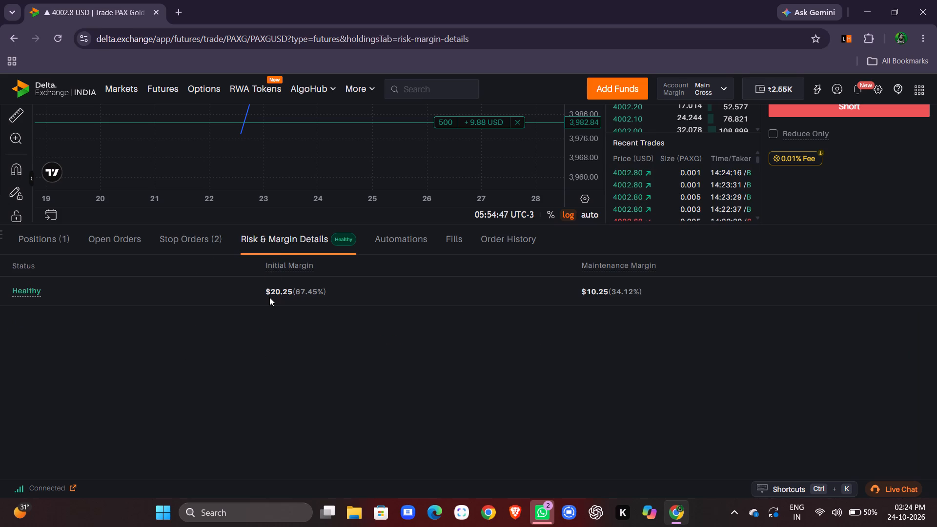
pyautogui.moveTo(256, 291); pyautogui.dragTo(348, 287)
pyautogui.click(395, 301)
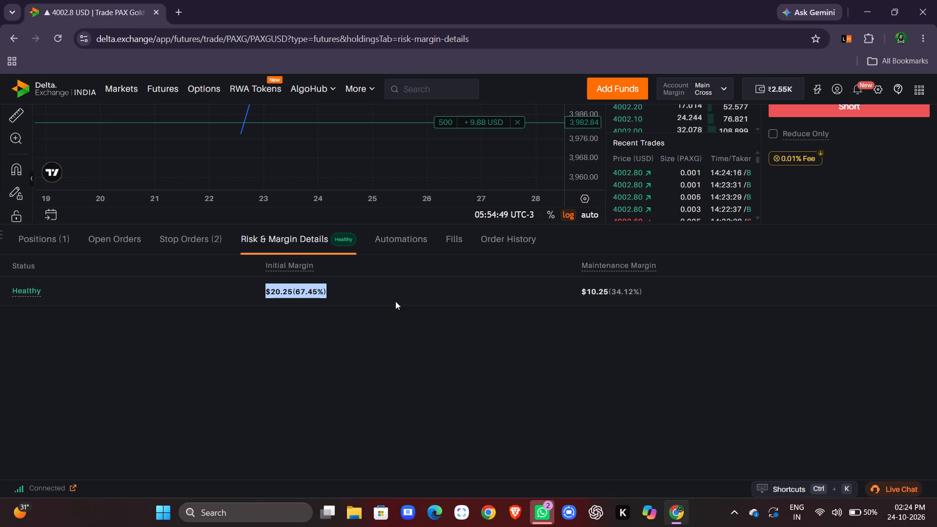
pyautogui.moveTo(570, 290); pyautogui.dragTo(652, 283)
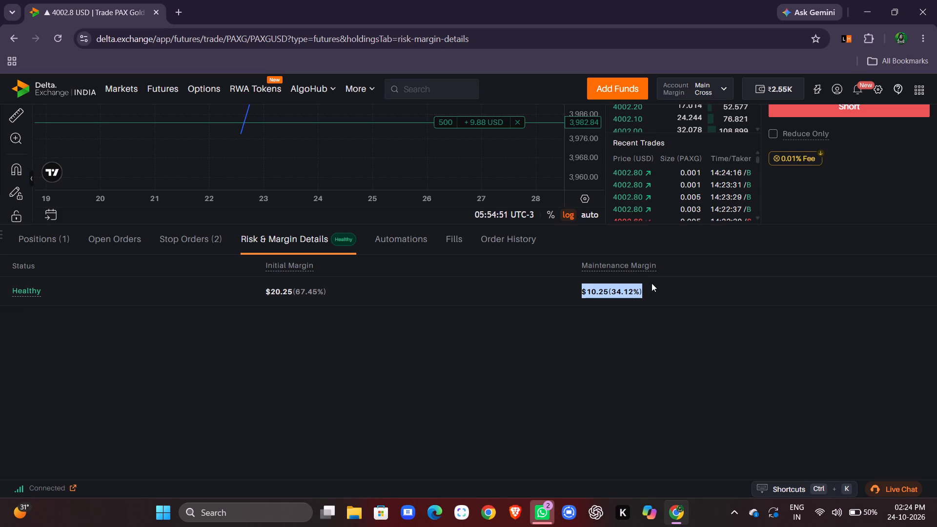
pyautogui.click(670, 290)
pyautogui.scroll(-1, 670, 290)
pyautogui.moveTo(665, 290); pyautogui.dragTo(571, 291)
pyautogui.click(571, 291)
pyautogui.scroll(1, 571, 291)
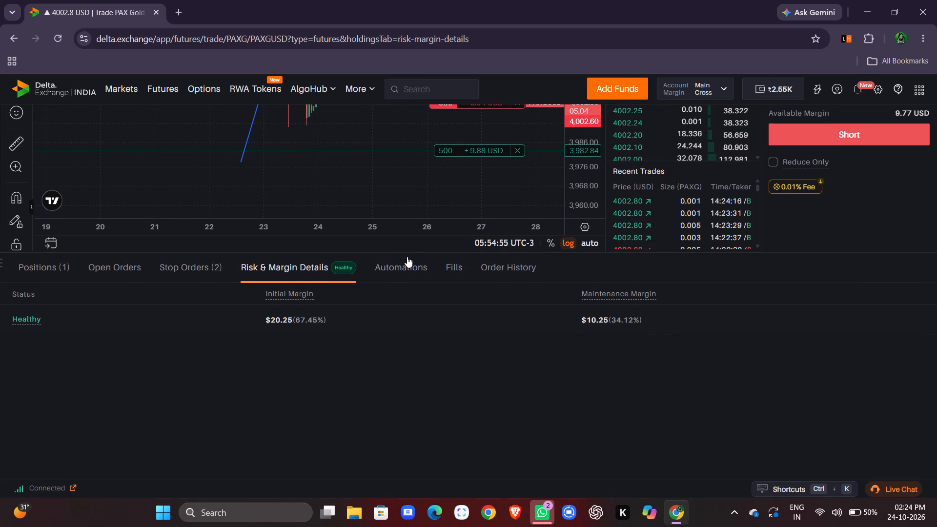
# Look at the automations and the fills history, and highlight the trading fee charged on the latest PAXGUSD sell.
pyautogui.click(404, 263)
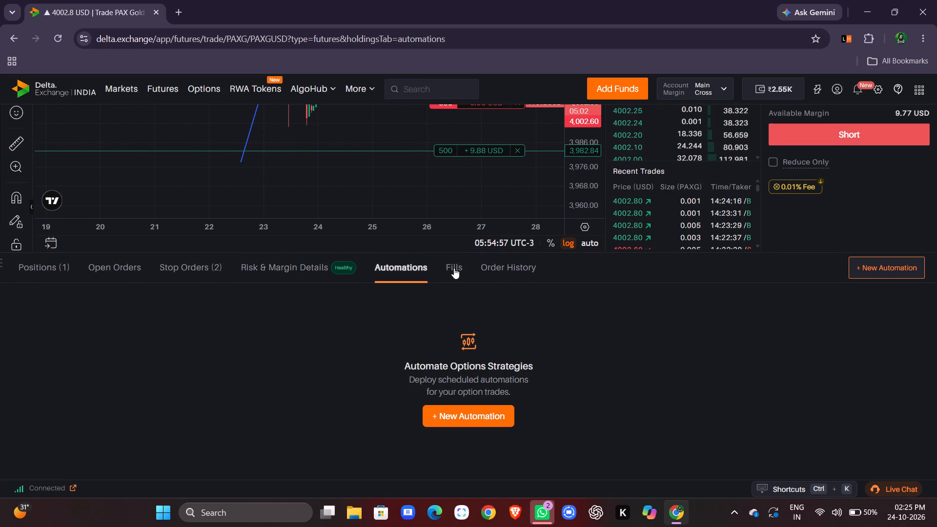
pyautogui.click(454, 268)
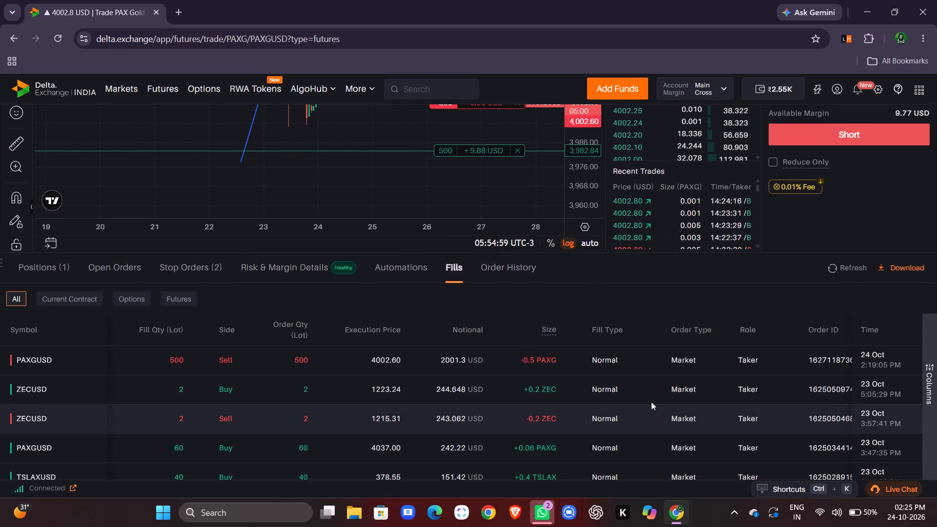
pyautogui.hscroll(-5, 651, 402)
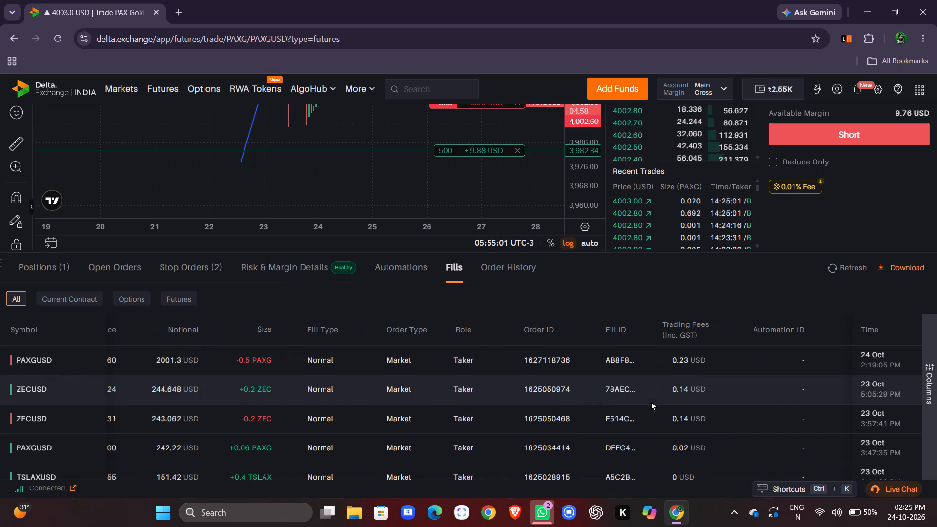
pyautogui.hscroll(-1, 651, 402)
pyautogui.moveTo(660, 358); pyautogui.dragTo(721, 362)
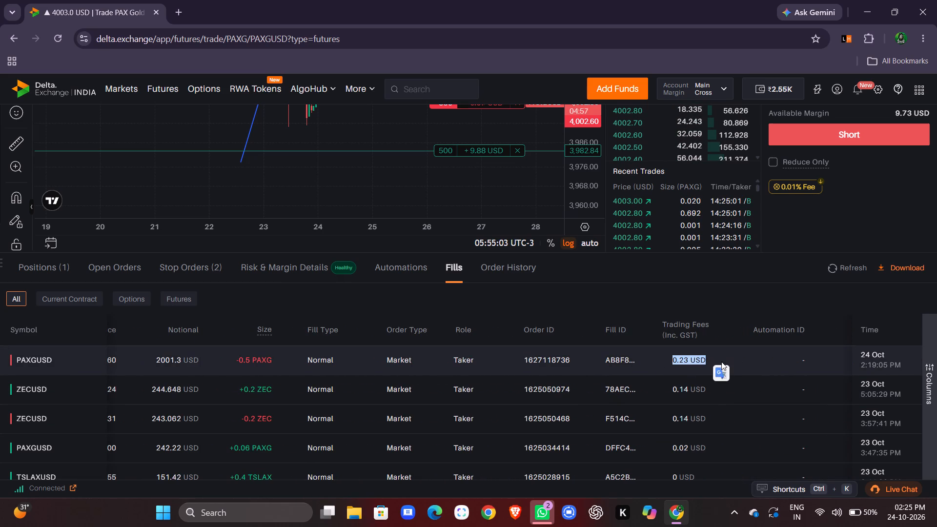
pyautogui.click(721, 362)
pyautogui.moveTo(701, 365); pyautogui.dragTo(664, 365)
pyautogui.click(752, 351)
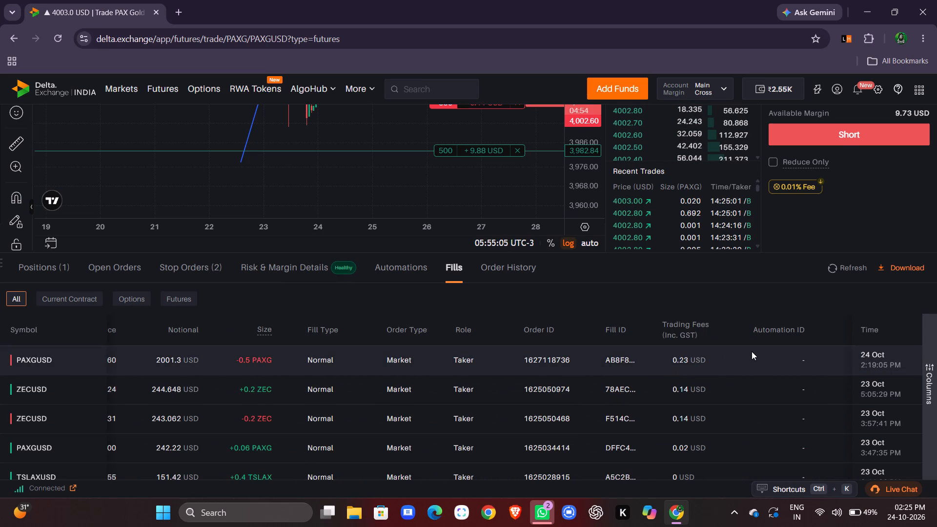
pyautogui.scroll(1, 752, 351)
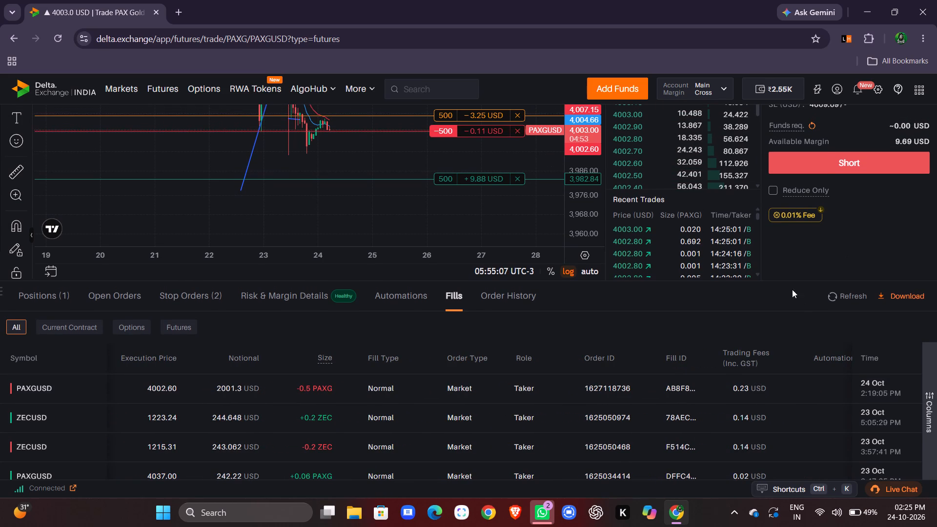
pyautogui.scroll(2, 716, 371)
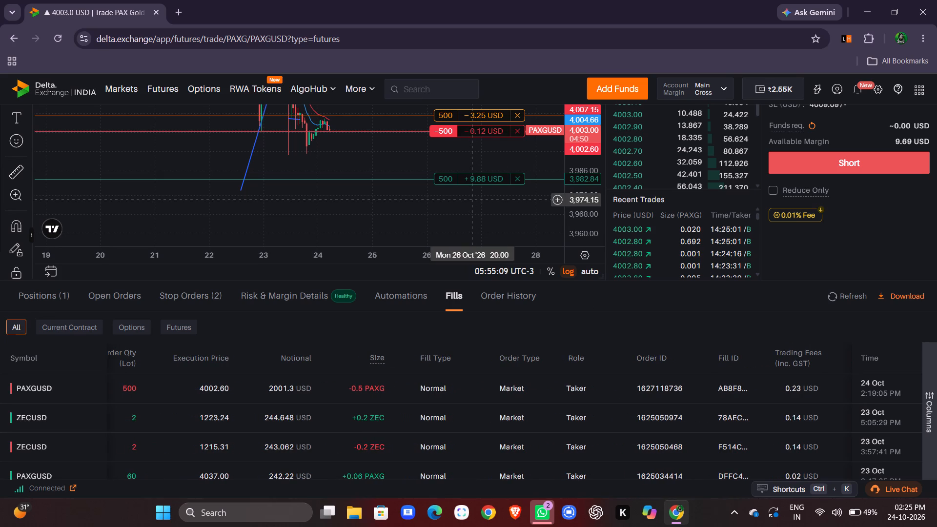
pyautogui.hscroll(-3, 744, 433)
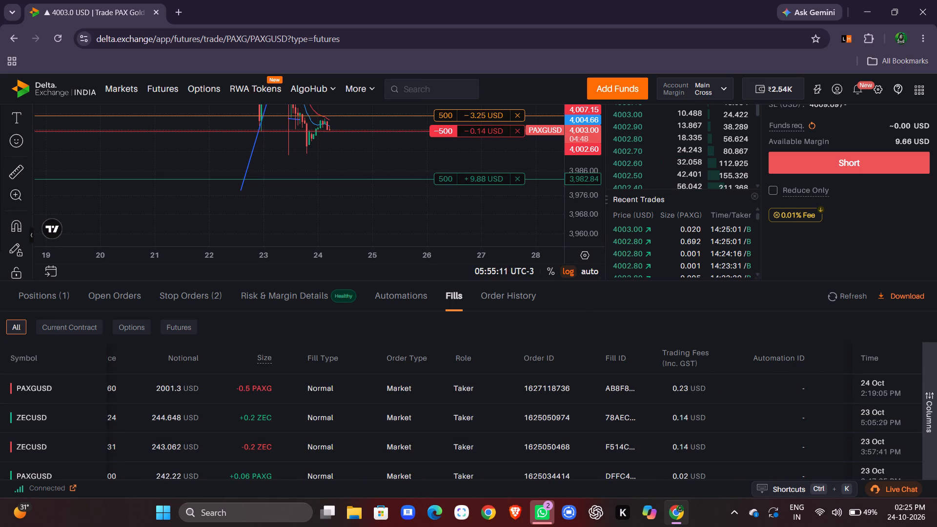
# Examine recent PAXGUSD price action against the short's entry and stop loss lines, with the chart's price range adjusted.
pyautogui.moveTo(585, 151); pyautogui.dragTo(585, 140)
pyautogui.moveTo(405, 163); pyautogui.dragTo(384, 213)
pyautogui.click(585, 164)
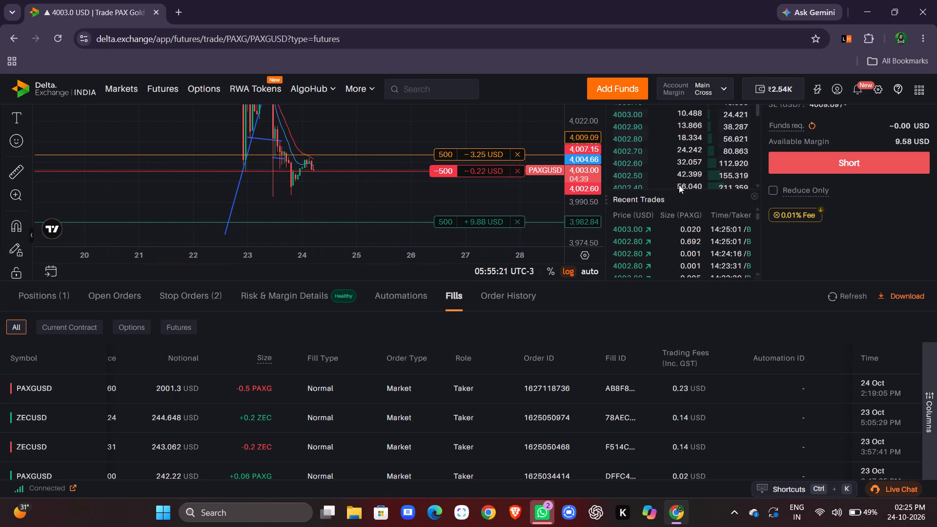
pyautogui.moveTo(467, 125); pyautogui.dragTo(477, 212)
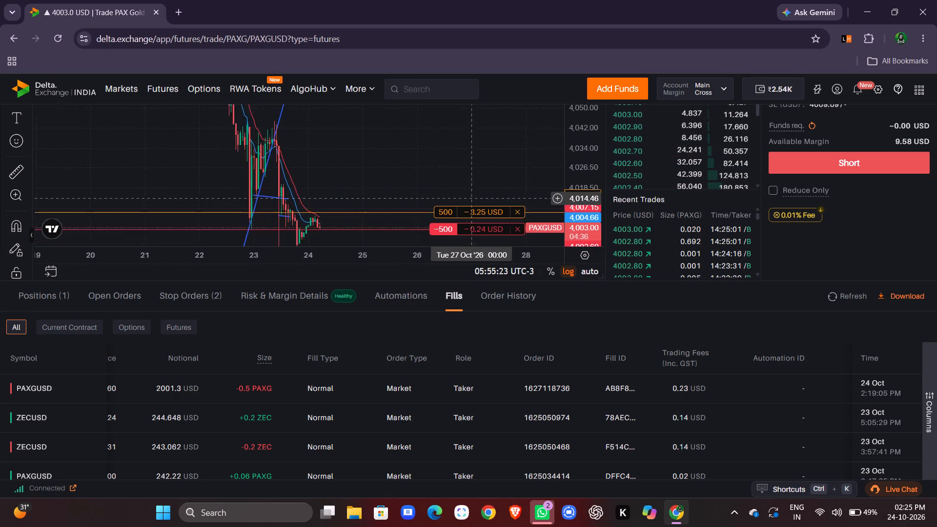
# Examine the PAXGUSD chart from the short's stop loss down to its take profit line, and look over the latest fills.
pyautogui.moveTo(477, 212); pyautogui.dragTo(514, 157)
pyautogui.moveTo(584, 124); pyautogui.dragTo(595, 203)
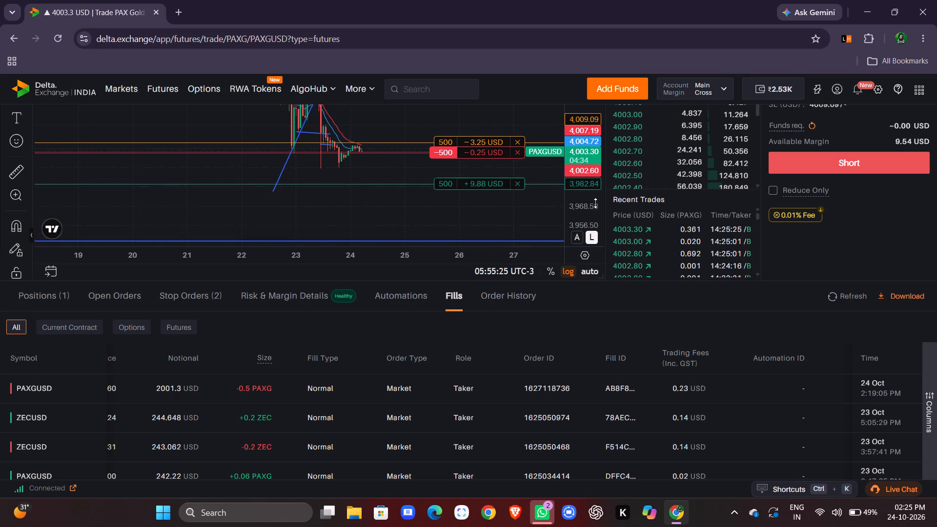
pyautogui.moveTo(595, 203); pyautogui.dragTo(601, 175)
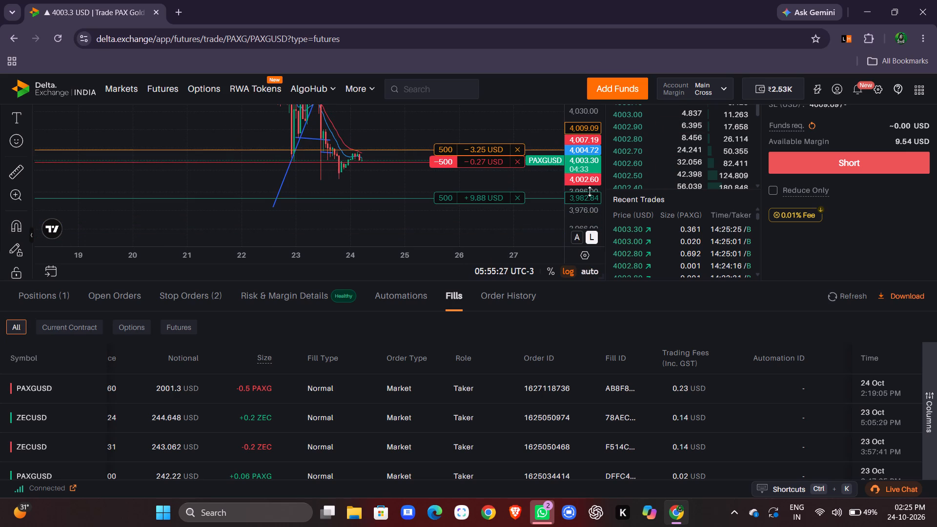
pyautogui.moveTo(590, 191); pyautogui.dragTo(589, 111)
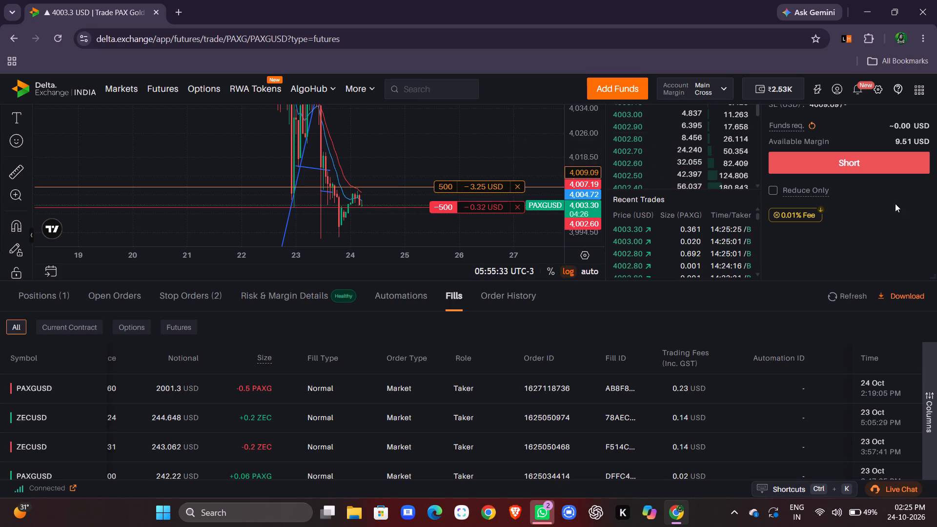
pyautogui.scroll(2, 896, 207)
pyautogui.scroll(-1, 896, 207)
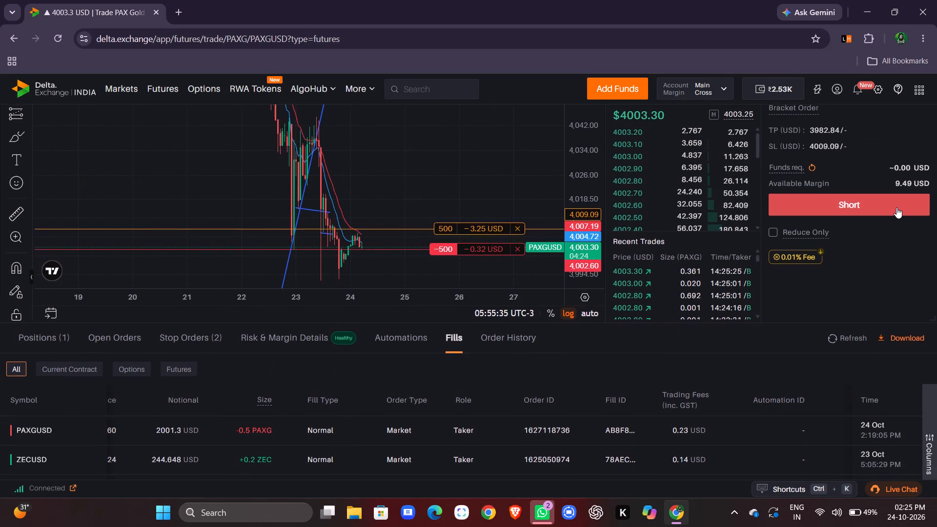
pyautogui.scroll(-1, 896, 207)
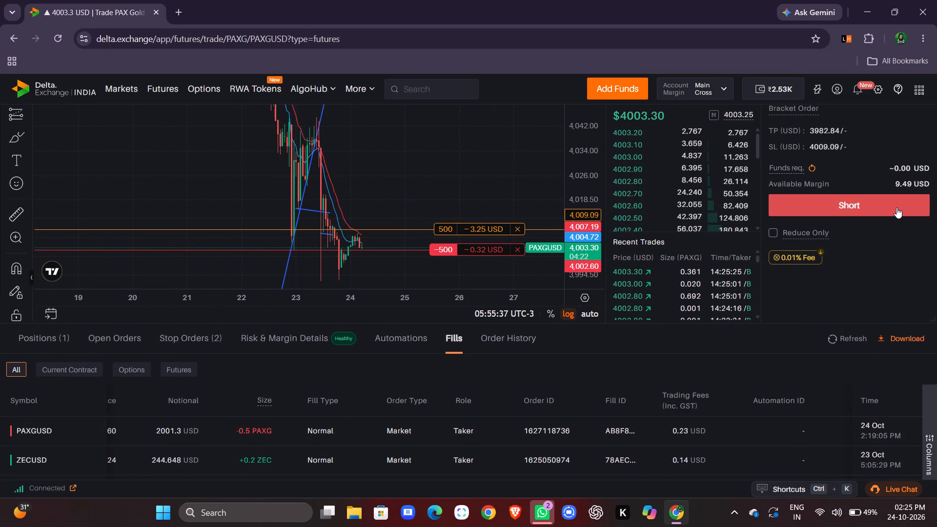
pyautogui.hscroll(-4, 799, 457)
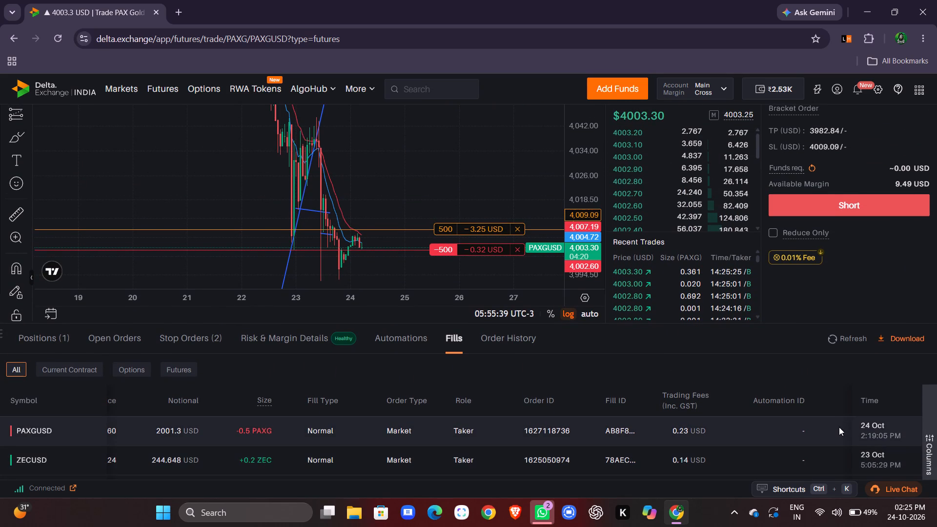
pyautogui.click(837, 427)
pyautogui.hscroll(-1, 837, 427)
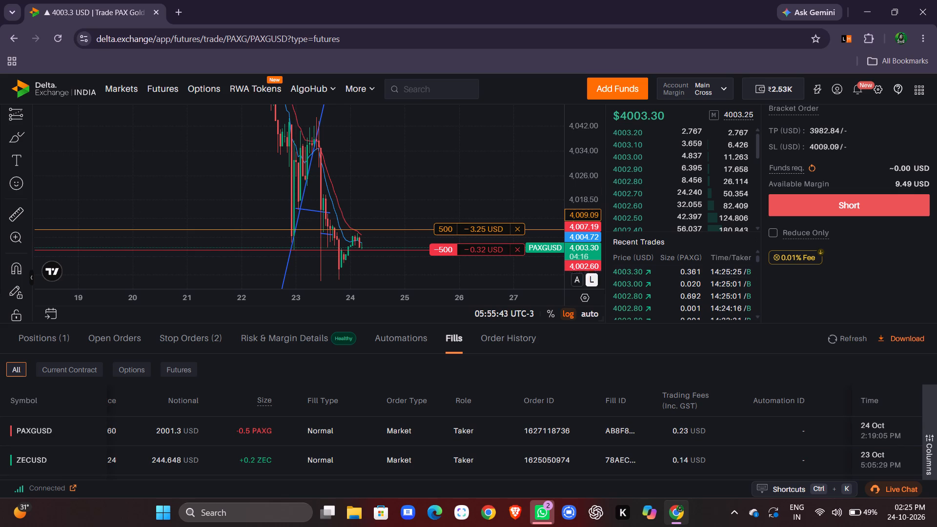
pyautogui.scroll(-1, 556, 189)
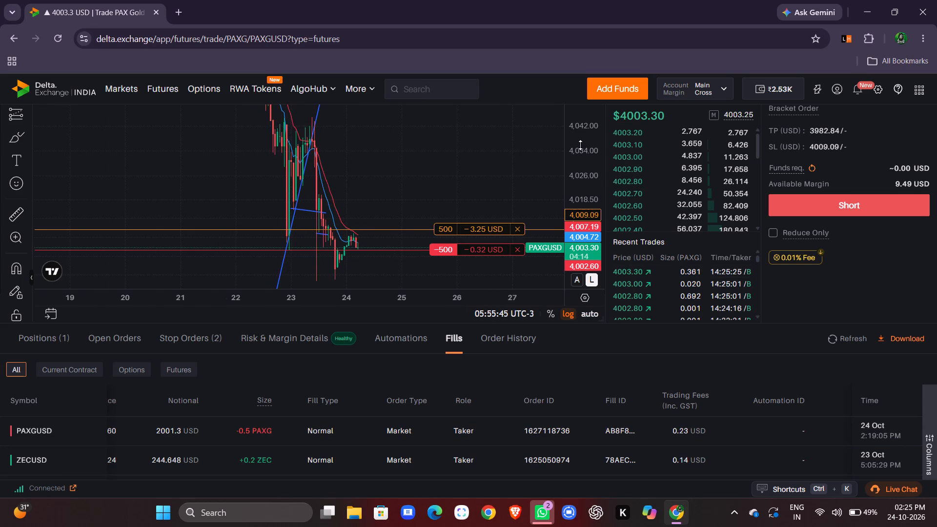
pyautogui.click(580, 145)
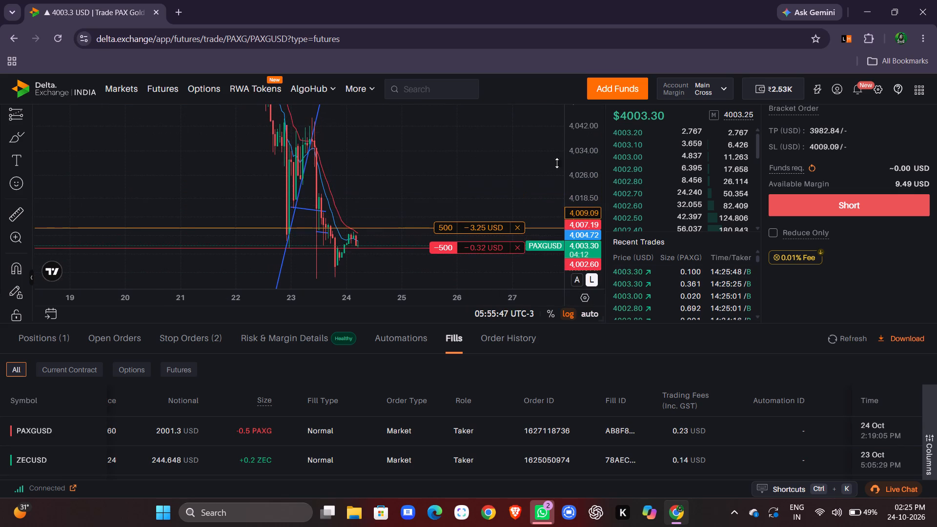
# Examine recent PAXGUSD price action against the drawn trend lines and the short's bracket levels at wider and closer ranges.
pyautogui.moveTo(447, 202); pyautogui.dragTo(421, 209)
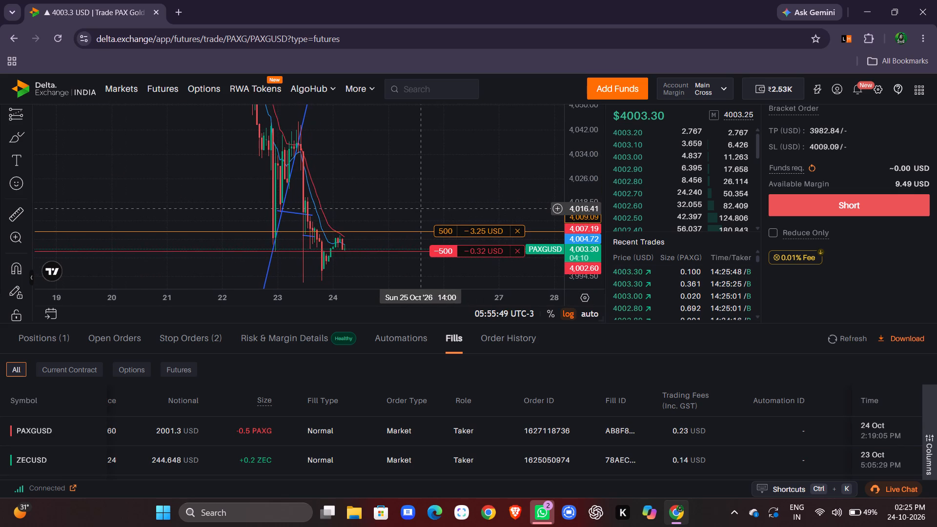
pyautogui.moveTo(357, 137); pyautogui.dragTo(385, 232)
pyautogui.moveTo(580, 133); pyautogui.dragTo(594, 351)
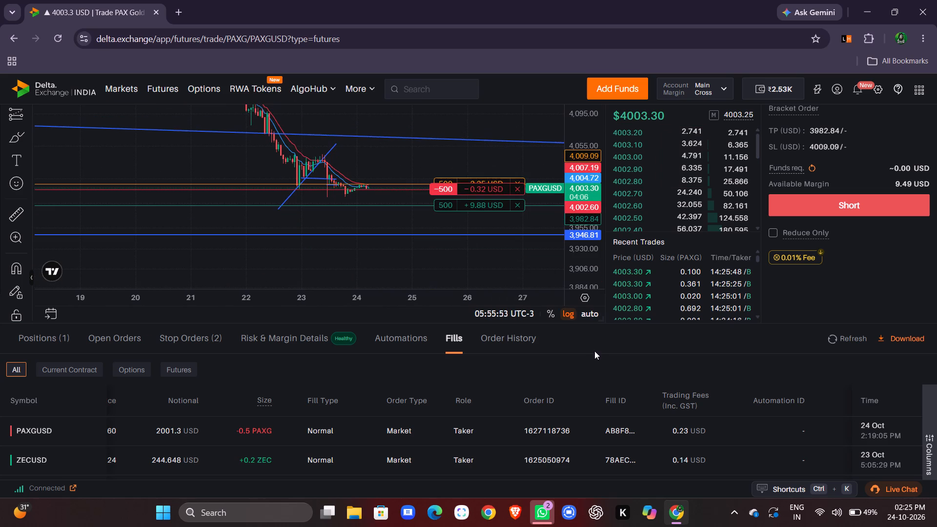
pyautogui.moveTo(594, 351); pyautogui.dragTo(593, 351)
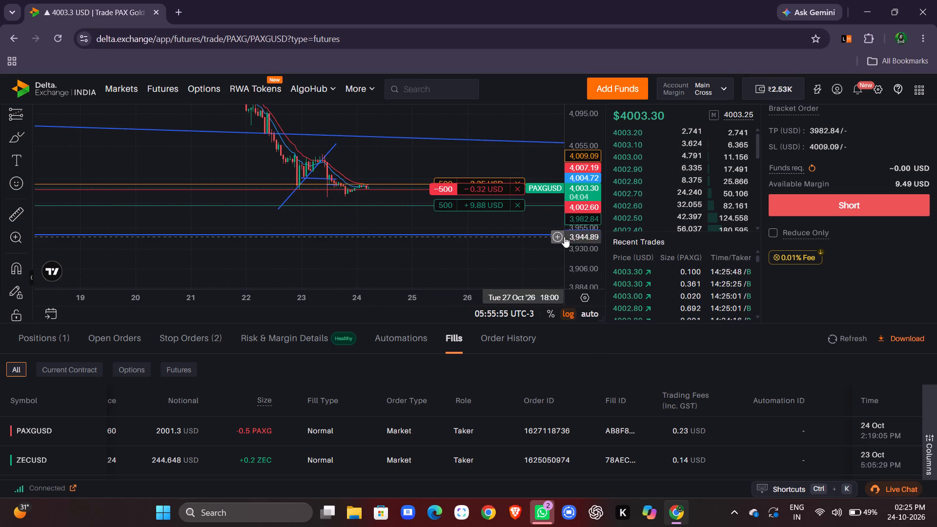
pyautogui.moveTo(582, 209); pyautogui.dragTo(588, 76)
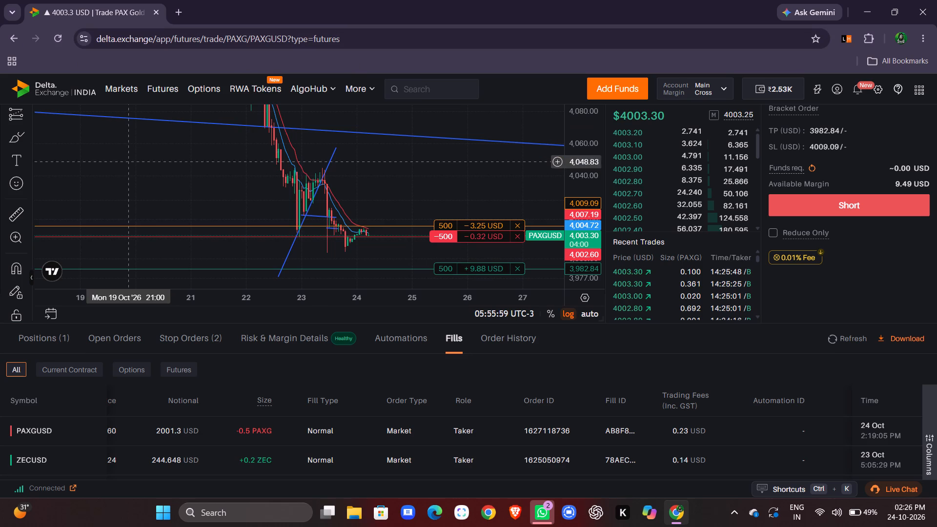
pyautogui.scroll(1, 129, 171)
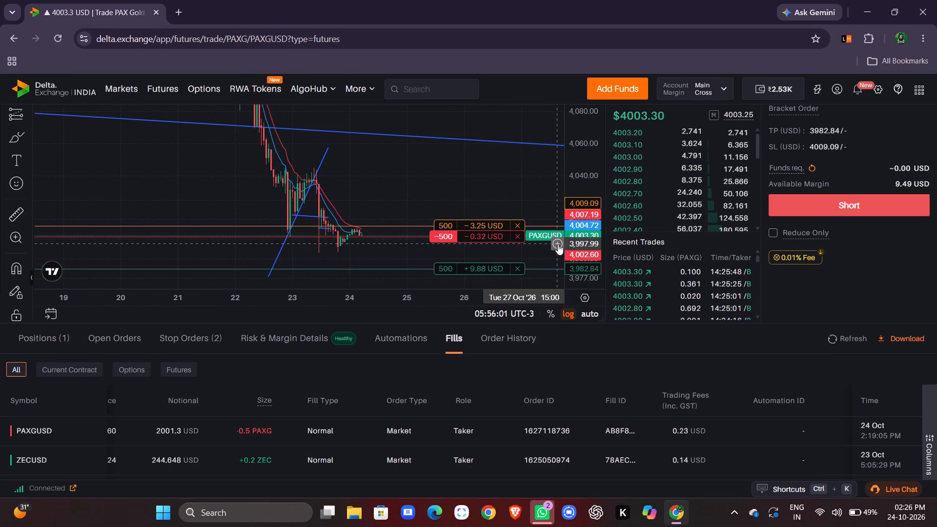
pyautogui.moveTo(588, 236); pyautogui.dragTo(596, 210)
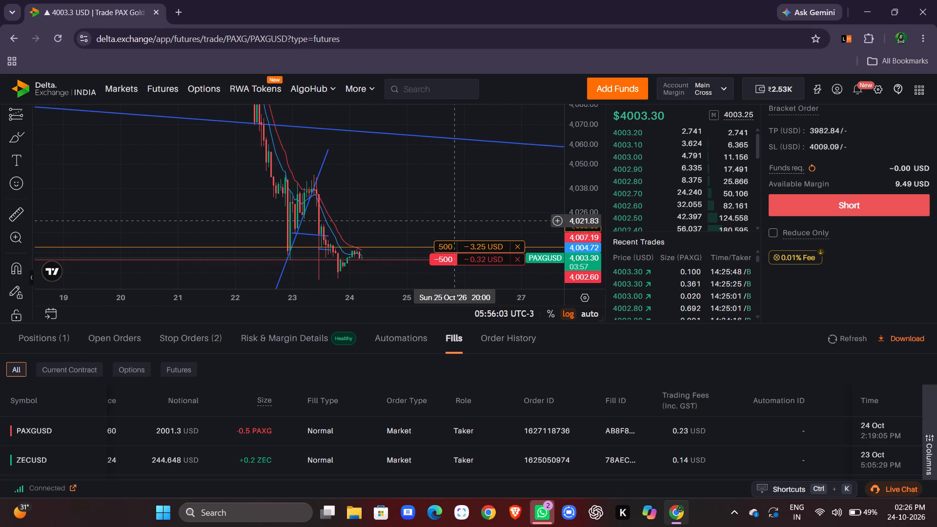
pyautogui.moveTo(456, 221); pyautogui.dragTo(451, 193)
pyautogui.scroll(3, 240, 147)
pyautogui.hscroll(4, 268, 161)
pyautogui.hscroll(-1, 268, 161)
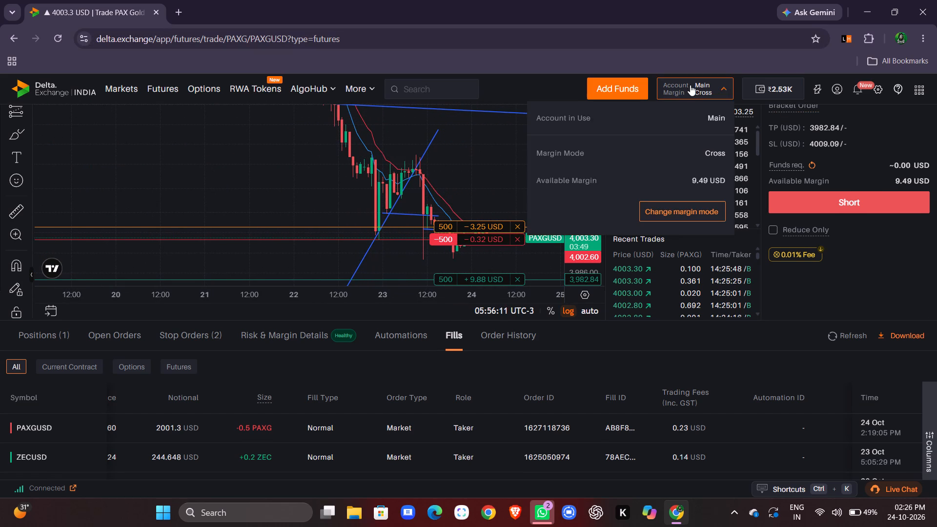
pyautogui.scroll(1, 694, 68)
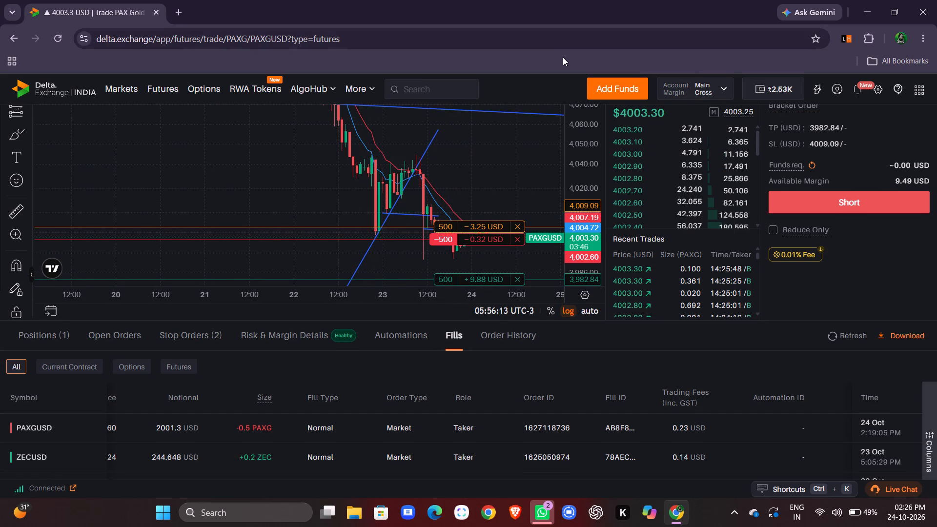
pyautogui.scroll(2, 562, 56)
pyautogui.hscroll(-1, 523, 165)
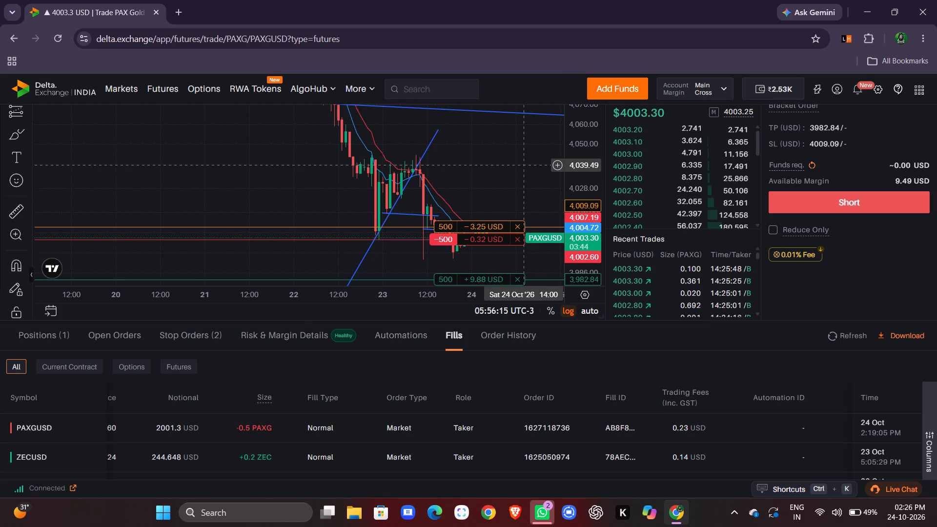
pyautogui.hscroll(-2, 523, 165)
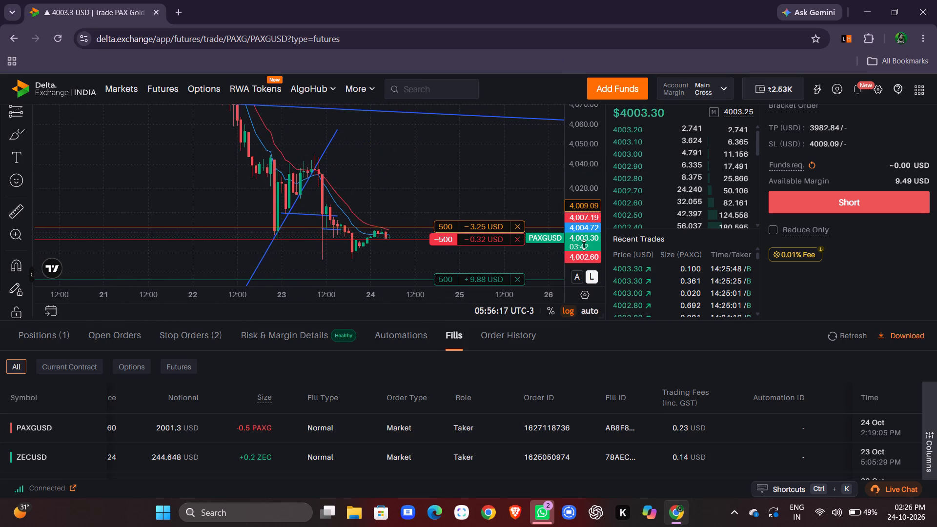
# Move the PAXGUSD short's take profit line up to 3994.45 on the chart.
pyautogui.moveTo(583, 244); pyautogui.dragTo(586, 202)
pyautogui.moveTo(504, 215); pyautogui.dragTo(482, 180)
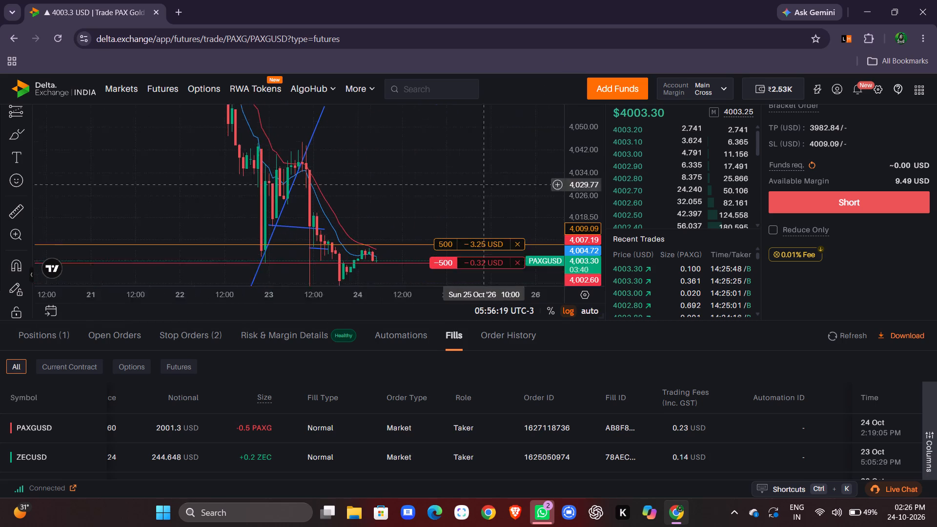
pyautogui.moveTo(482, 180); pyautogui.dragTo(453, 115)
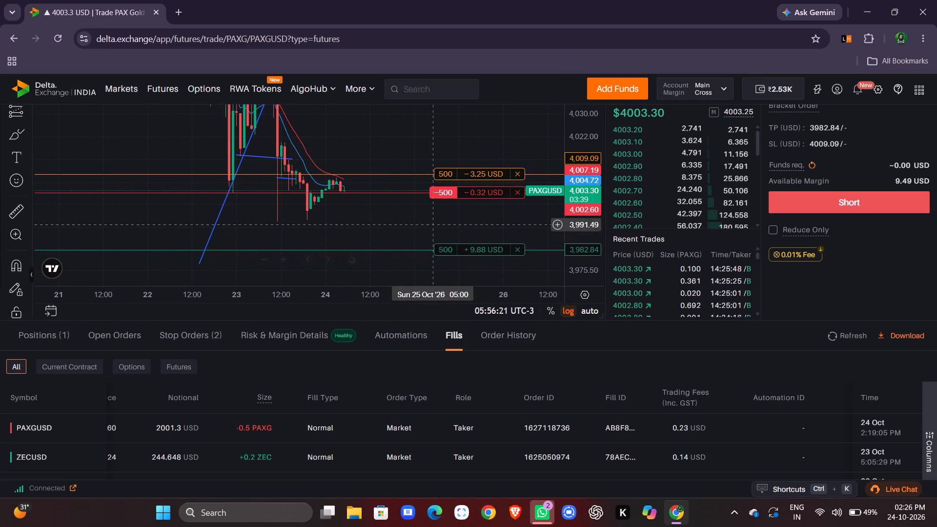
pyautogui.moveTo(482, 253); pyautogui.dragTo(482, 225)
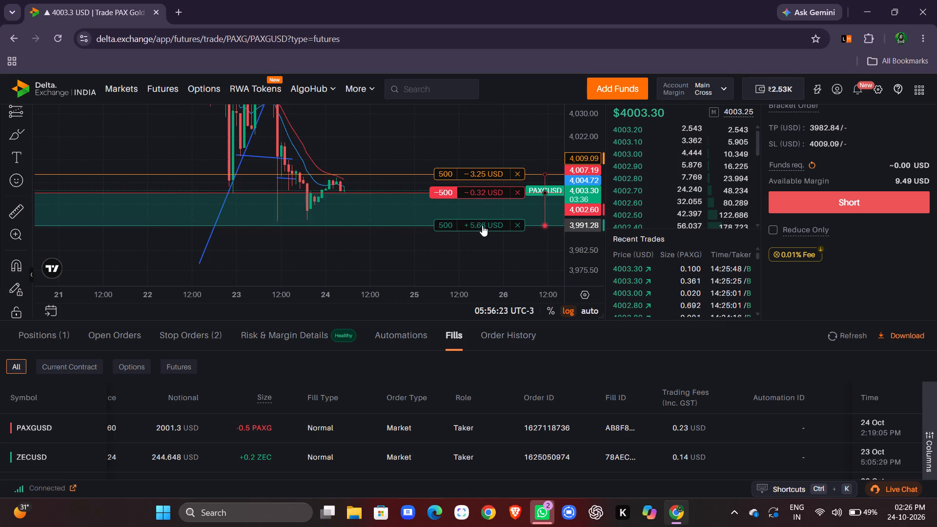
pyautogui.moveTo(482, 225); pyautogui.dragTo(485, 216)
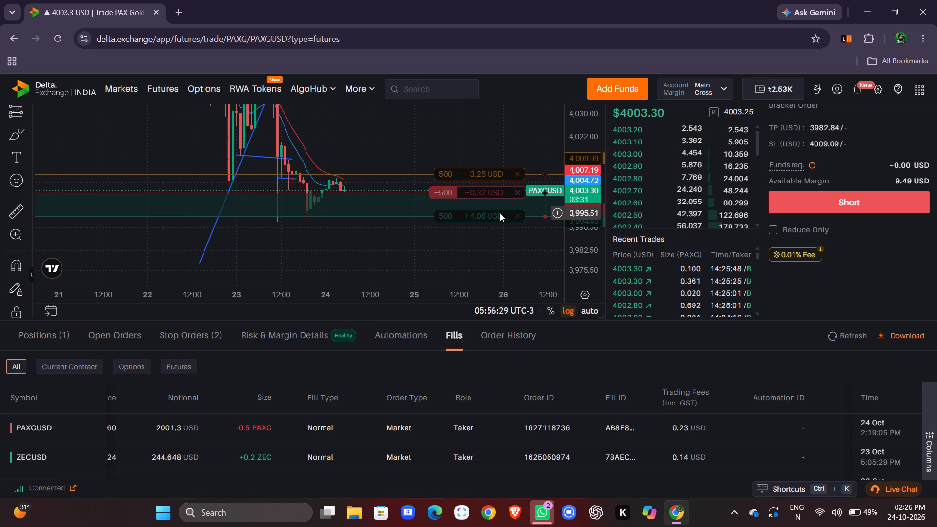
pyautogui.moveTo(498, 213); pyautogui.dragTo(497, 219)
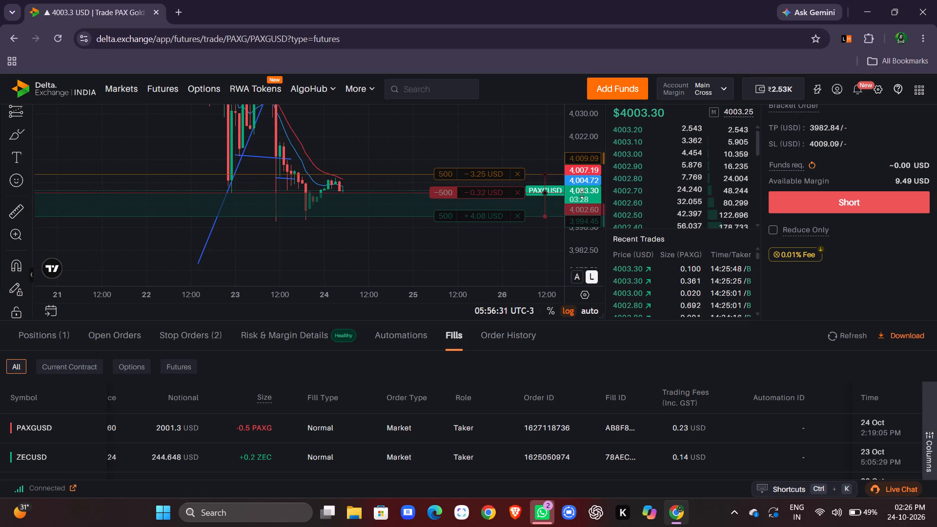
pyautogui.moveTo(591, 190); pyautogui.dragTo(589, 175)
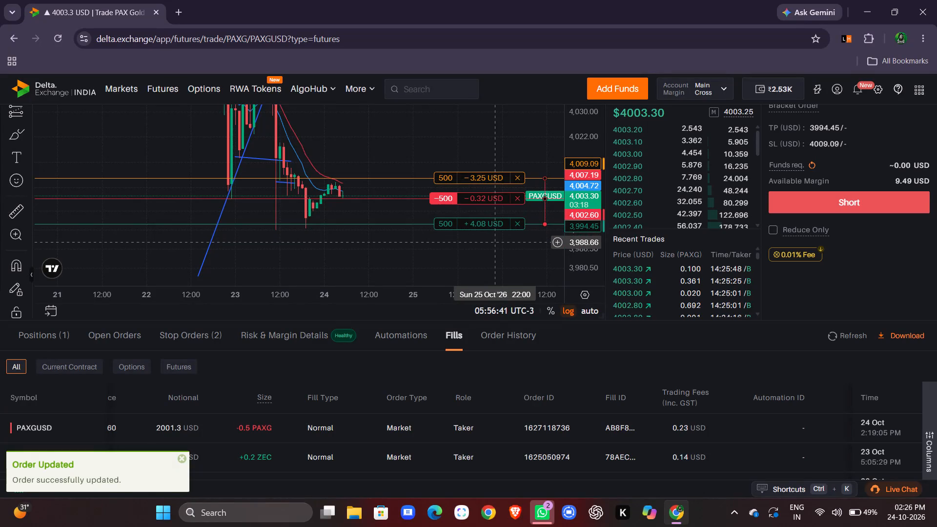
# Move the PAXGUSD short's take profit line down to 3982.12 on the chart.
pyautogui.moveTo(496, 225); pyautogui.dragTo(504, 259)
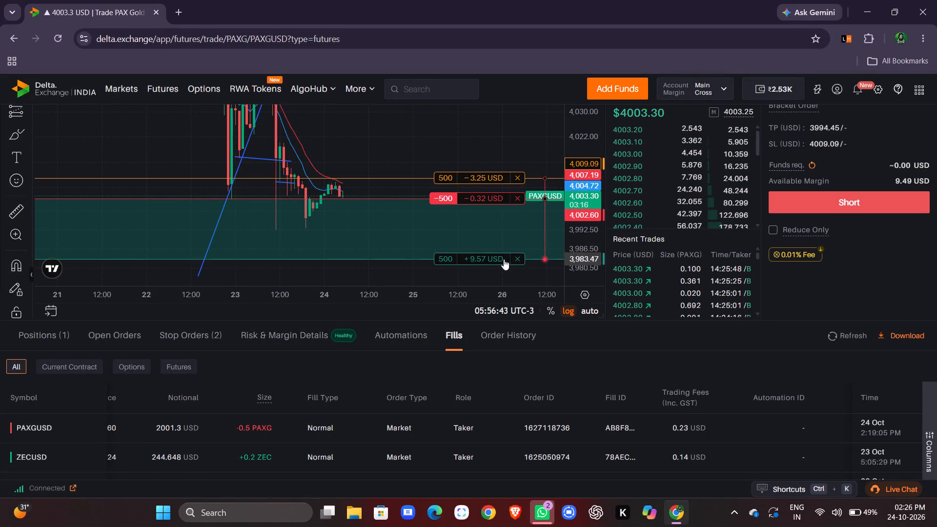
pyautogui.moveTo(504, 259); pyautogui.dragTo(504, 263)
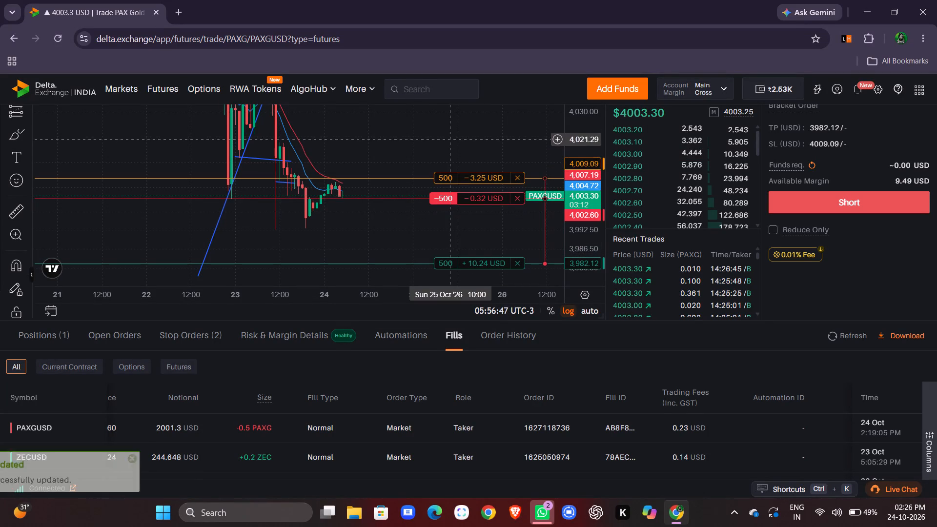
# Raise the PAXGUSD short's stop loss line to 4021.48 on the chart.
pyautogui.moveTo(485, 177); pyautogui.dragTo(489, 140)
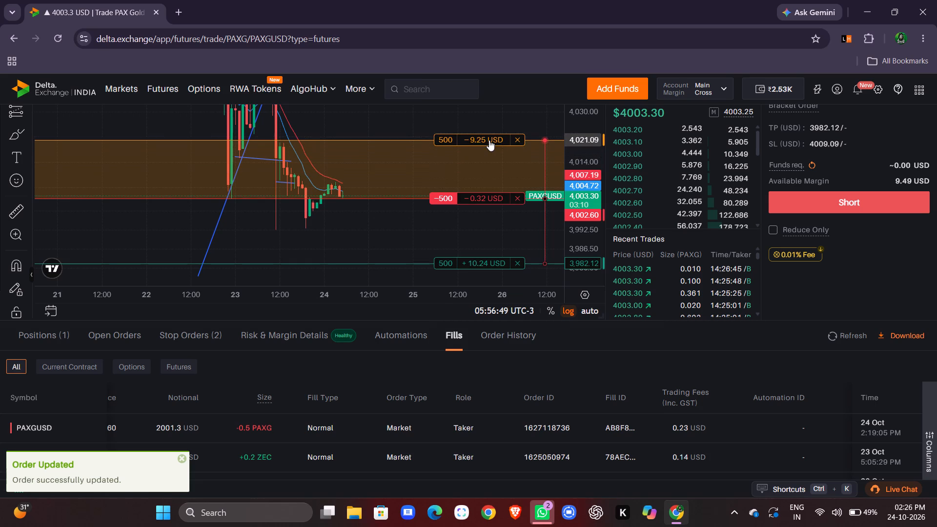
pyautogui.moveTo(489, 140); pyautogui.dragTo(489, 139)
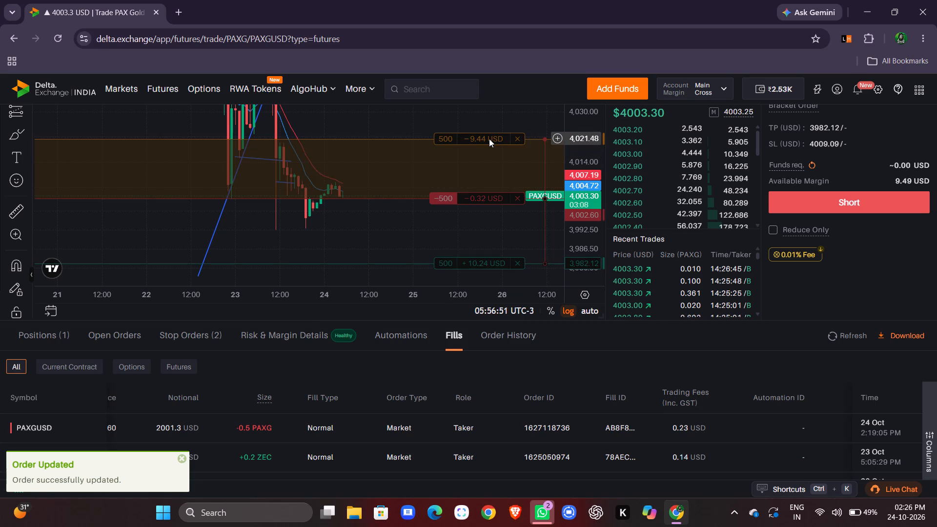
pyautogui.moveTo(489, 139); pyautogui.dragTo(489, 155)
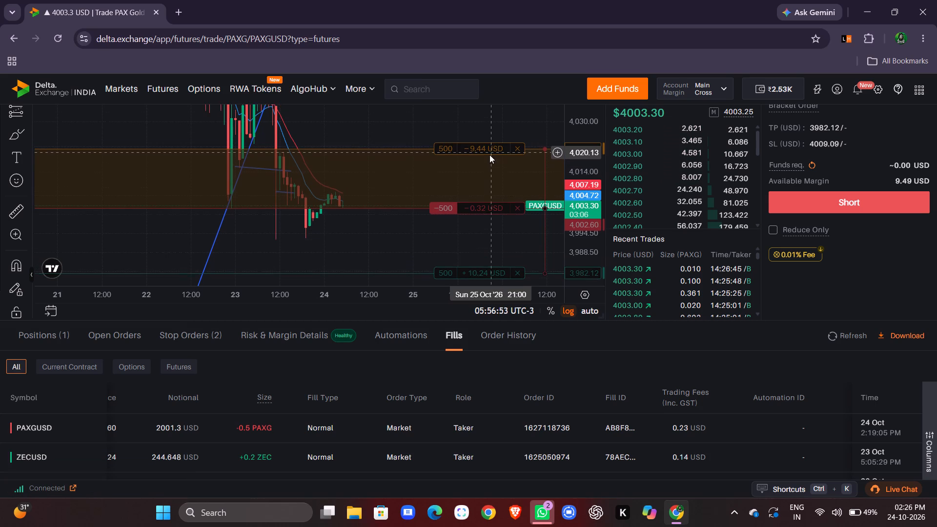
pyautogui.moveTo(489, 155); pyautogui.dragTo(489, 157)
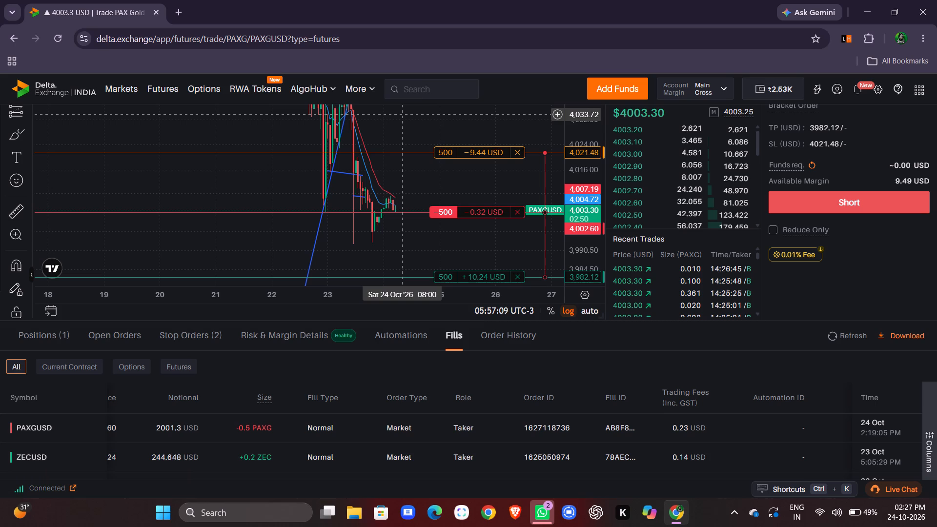
# Lower the PAXGUSD short's stop loss line to 4013.93, and readjust it to 4016.25.
pyautogui.moveTo(477, 149); pyautogui.dragTo(494, 177)
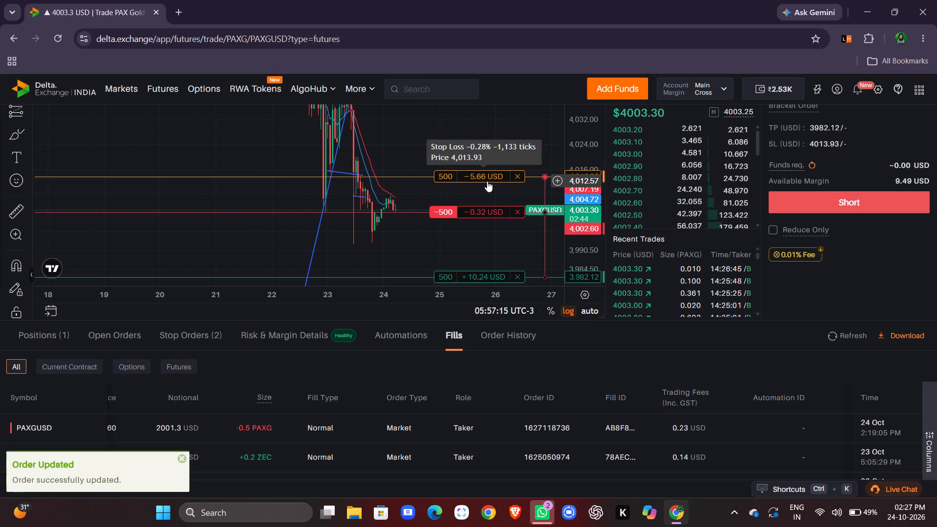
pyautogui.moveTo(487, 180); pyautogui.dragTo(487, 175)
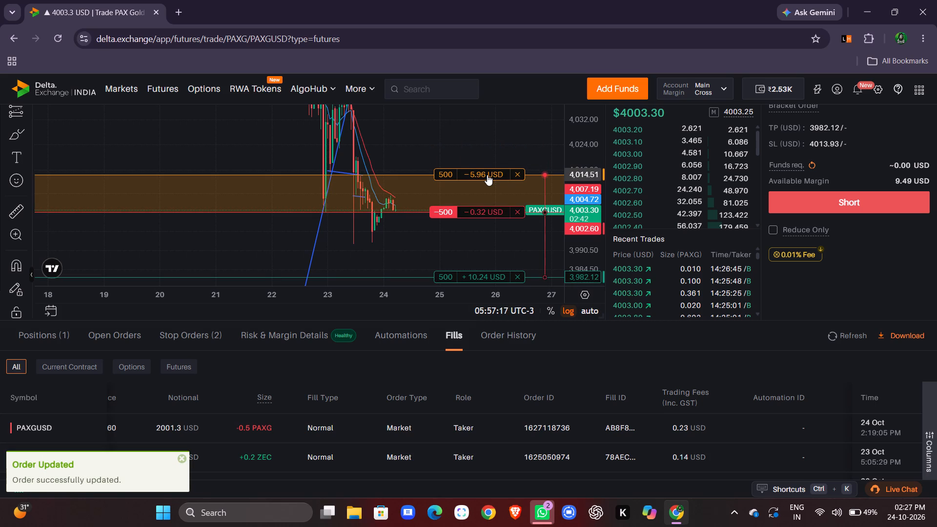
pyautogui.moveTo(487, 175); pyautogui.dragTo(486, 169)
# Examine the 1-hour PAXGUSD chart's recent price action against the short's entry, stop loss and take profit lines.
pyautogui.moveTo(435, 138); pyautogui.dragTo(433, 234)
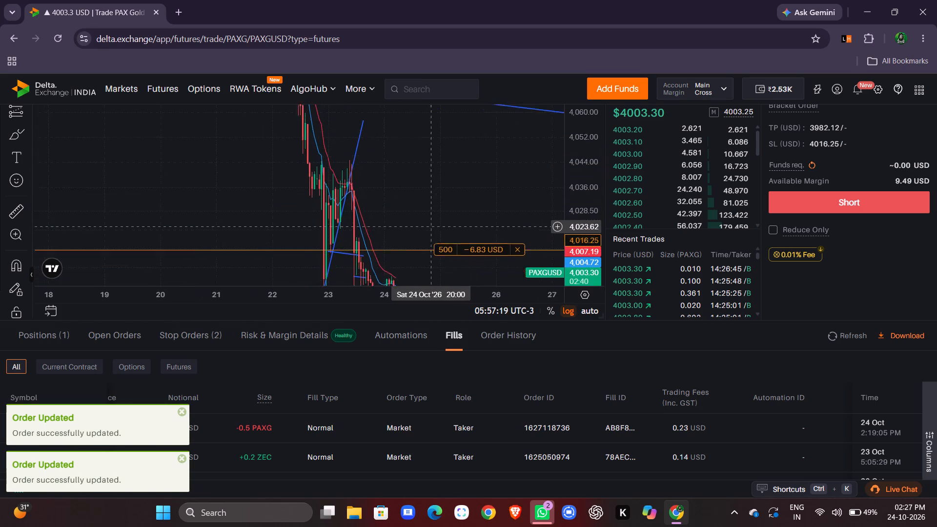
pyautogui.moveTo(433, 234); pyautogui.dragTo(579, 518)
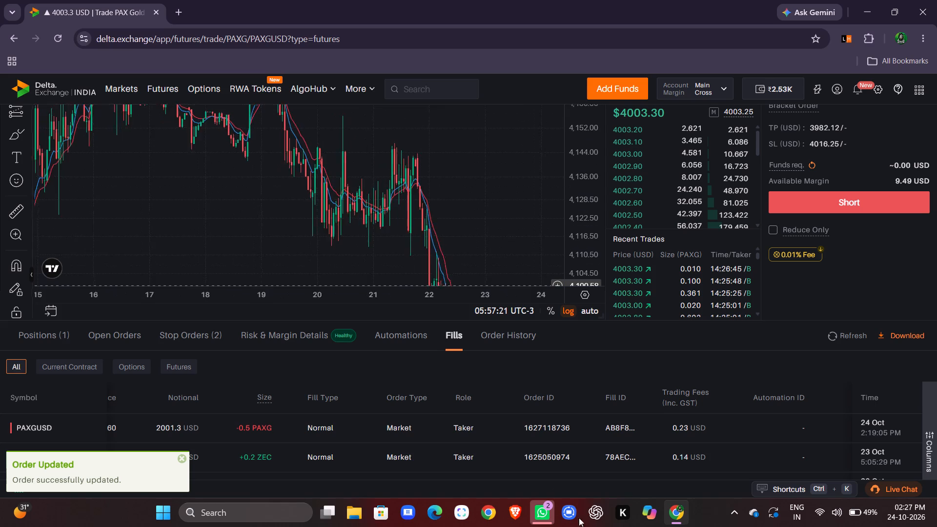
pyautogui.moveTo(579, 518); pyautogui.dragTo(477, 362)
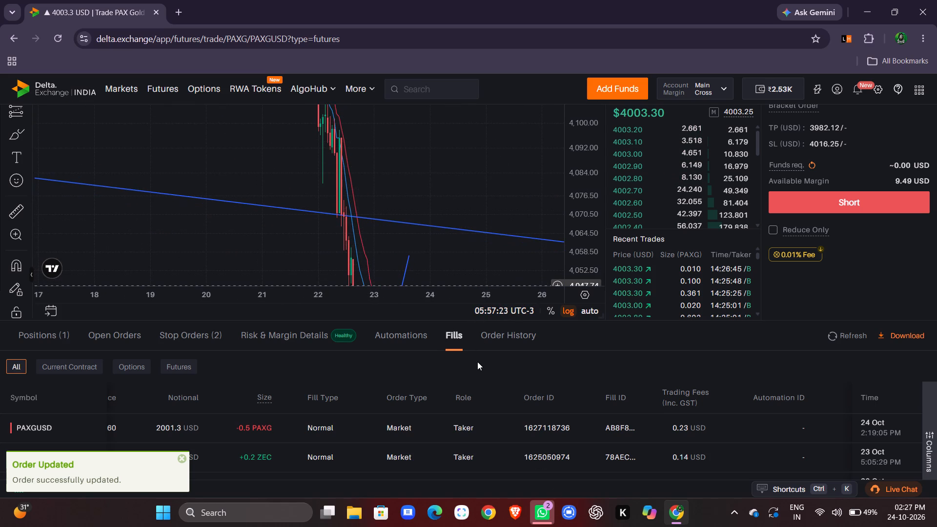
pyautogui.moveTo(477, 362); pyautogui.dragTo(443, 207)
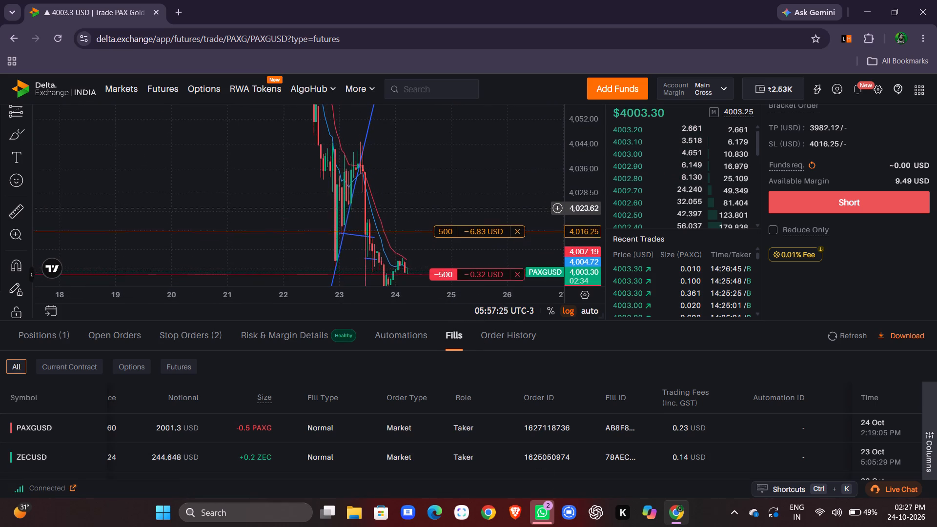
pyautogui.moveTo(443, 207); pyautogui.dragTo(393, 182)
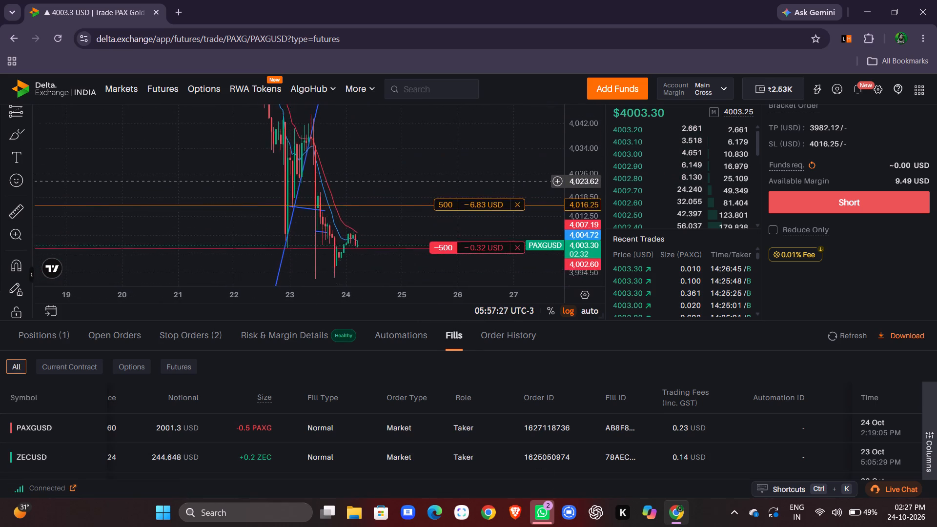
pyautogui.moveTo(393, 182); pyautogui.dragTo(385, 208)
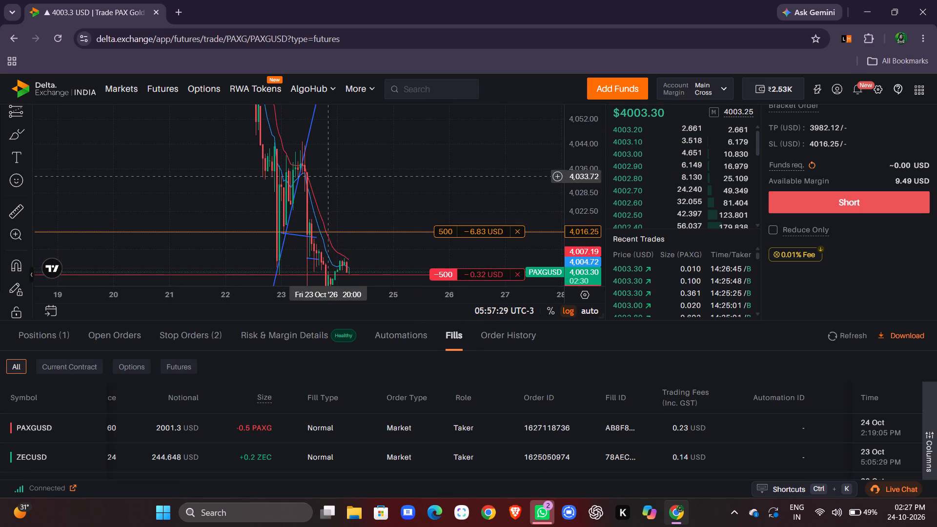
pyautogui.moveTo(342, 158); pyautogui.dragTo(320, 85)
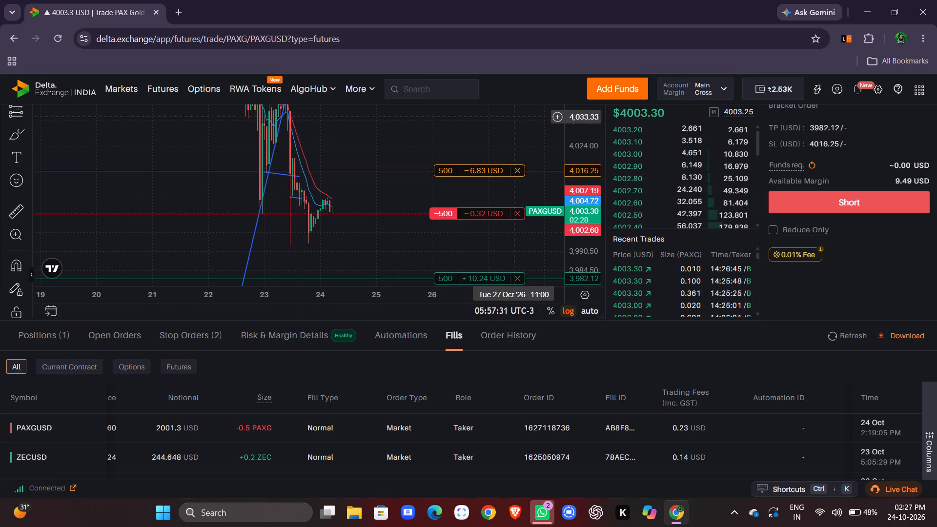
pyautogui.click(513, 124)
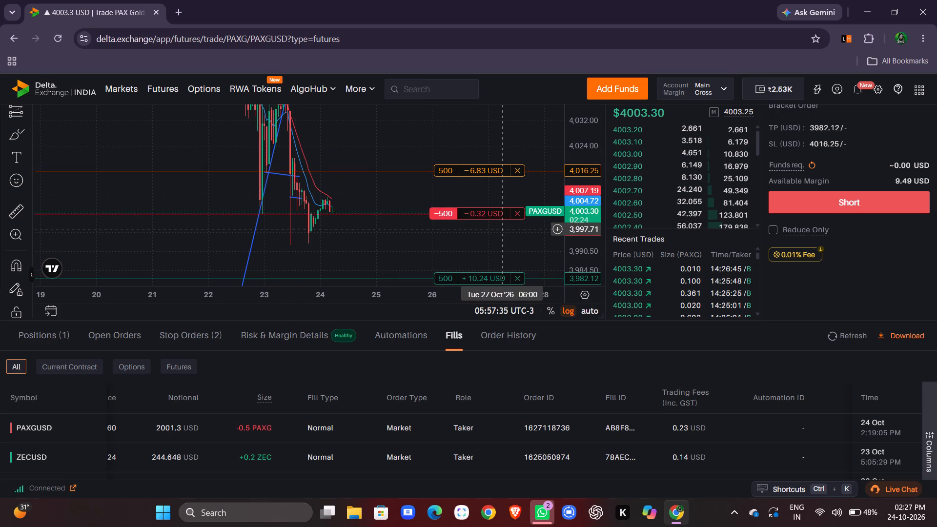
pyautogui.moveTo(579, 217); pyautogui.dragTo(579, 177)
pyautogui.moveTo(404, 144); pyautogui.dragTo(401, 109)
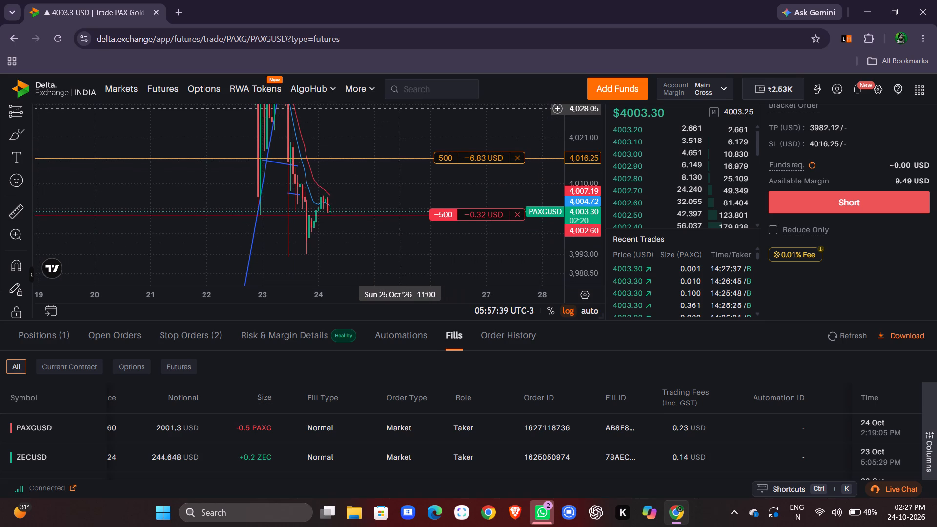
pyautogui.moveTo(401, 109); pyautogui.dragTo(400, 108)
pyautogui.moveTo(587, 220); pyautogui.dragTo(589, 210)
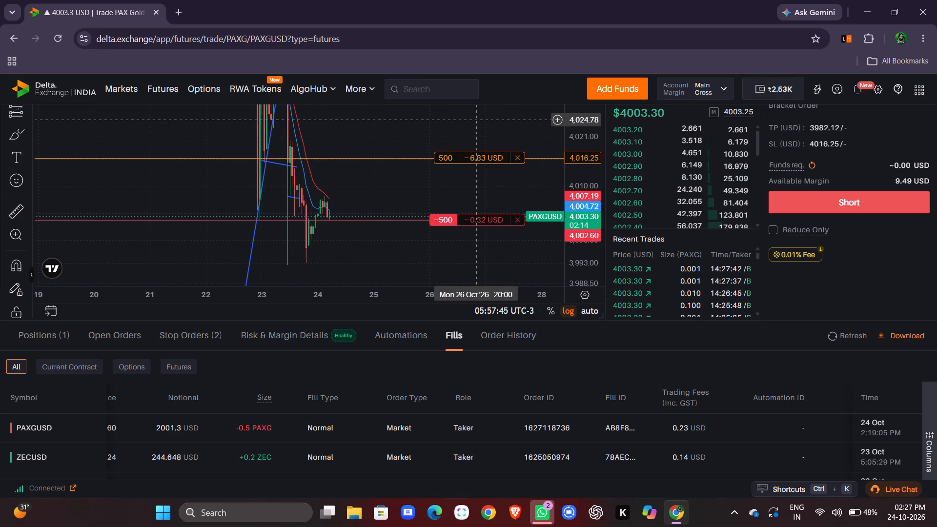
pyautogui.moveTo(475, 116); pyautogui.dragTo(469, 129)
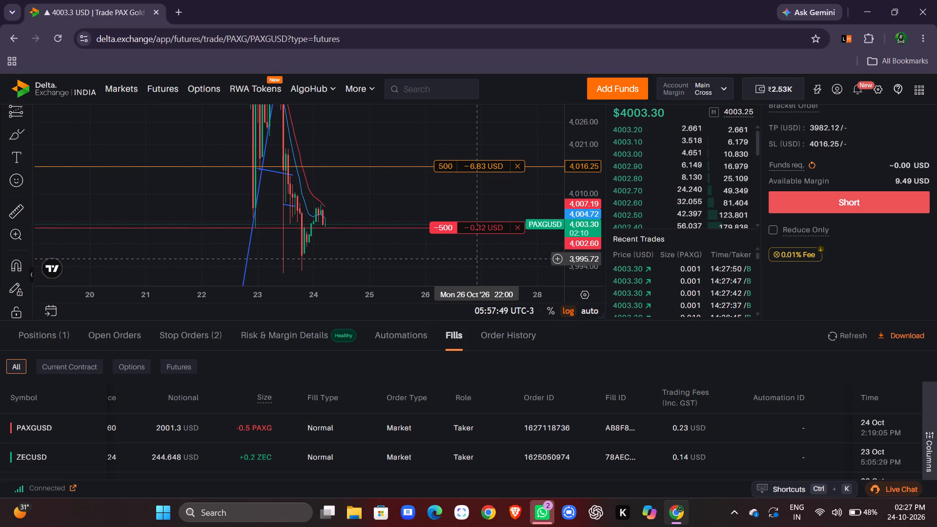
pyautogui.moveTo(584, 223); pyautogui.dragTo(591, 247)
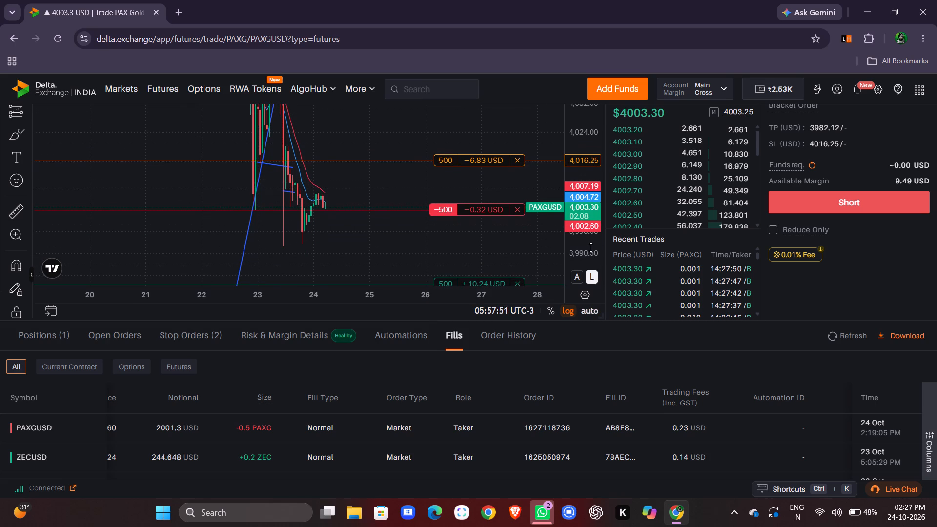
pyautogui.moveTo(414, 143); pyautogui.dragTo(431, 249)
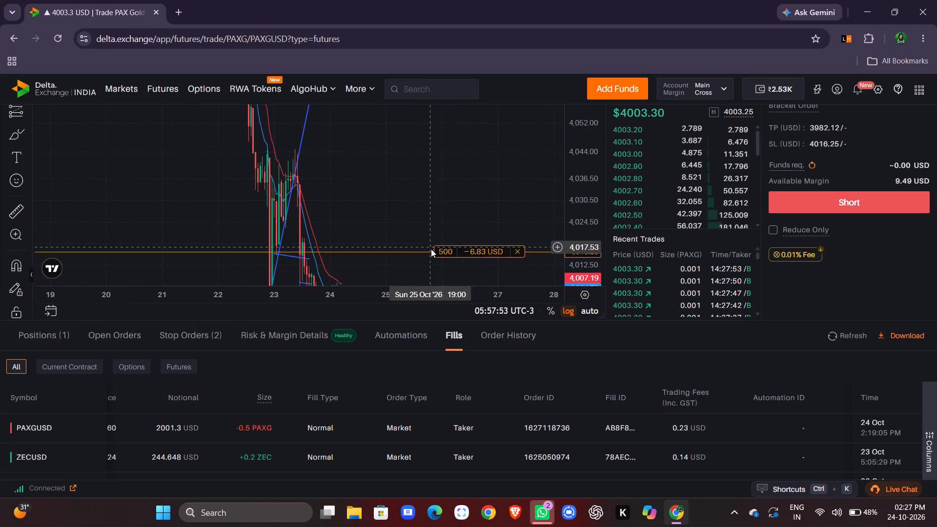
pyautogui.moveTo(431, 249); pyautogui.dragTo(429, 241)
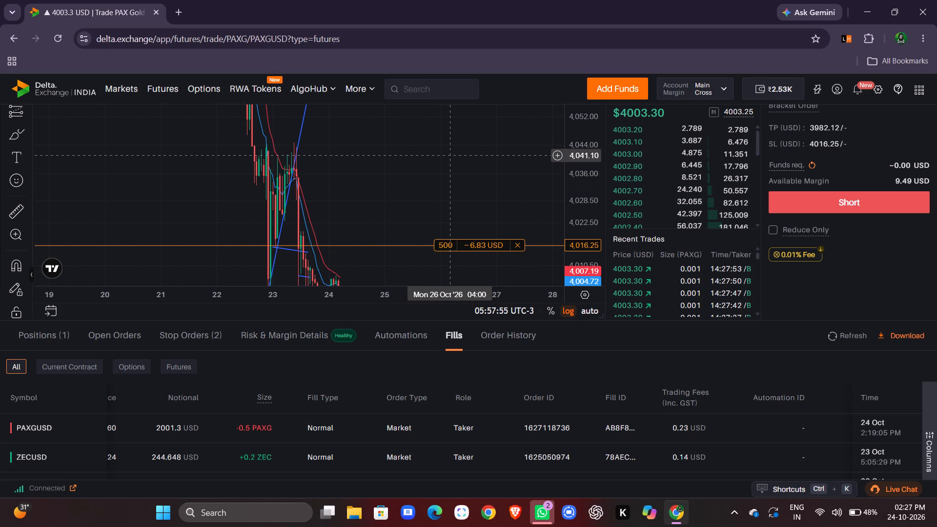
# Switch the PAXGUSD chart to the 5-minute timeframe and examine recent price action around the short's entry and stop loss lines.
pyautogui.scroll(3, 466, 130)
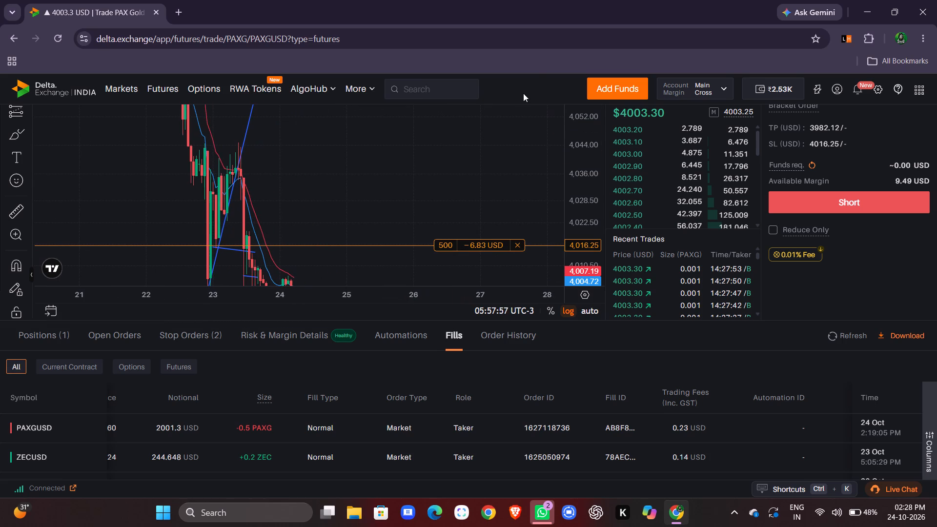
pyautogui.scroll(2, 533, 66)
pyautogui.scroll(3, 864, 264)
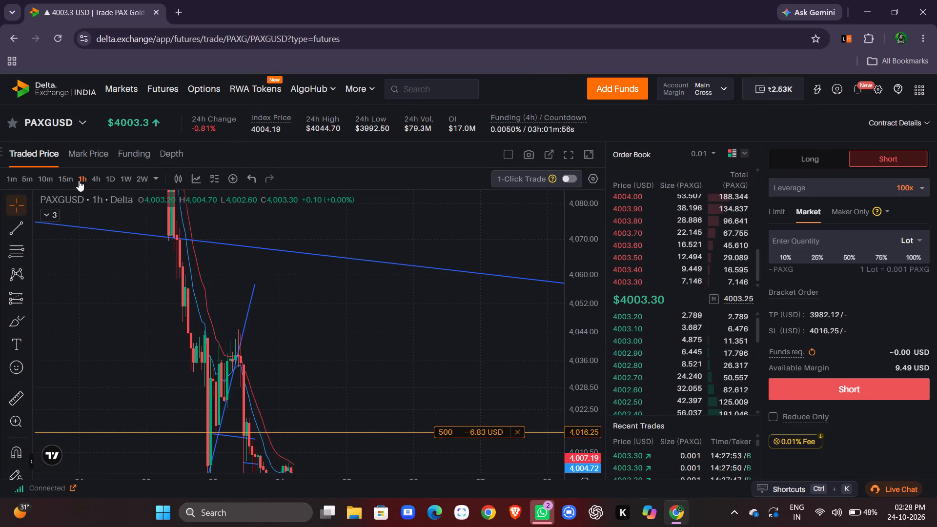
pyautogui.click(29, 180)
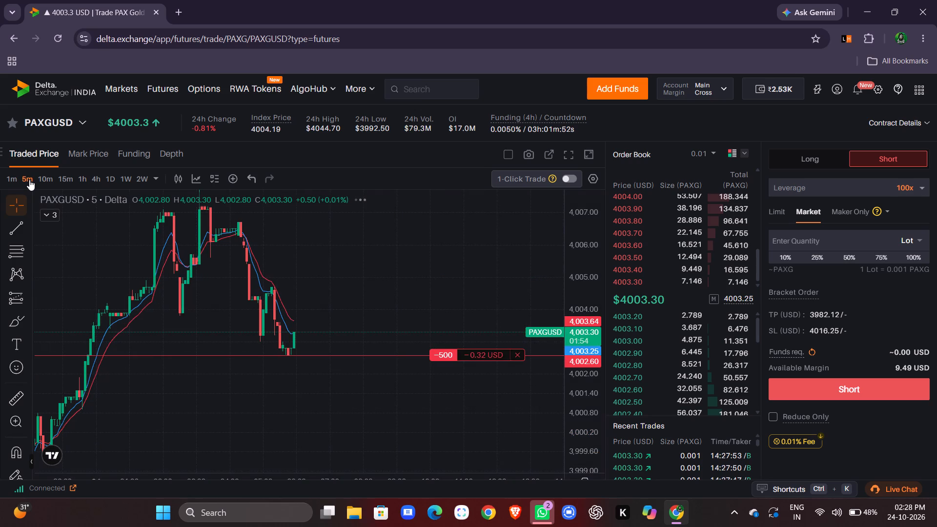
pyautogui.moveTo(577, 247); pyautogui.dragTo(581, 267)
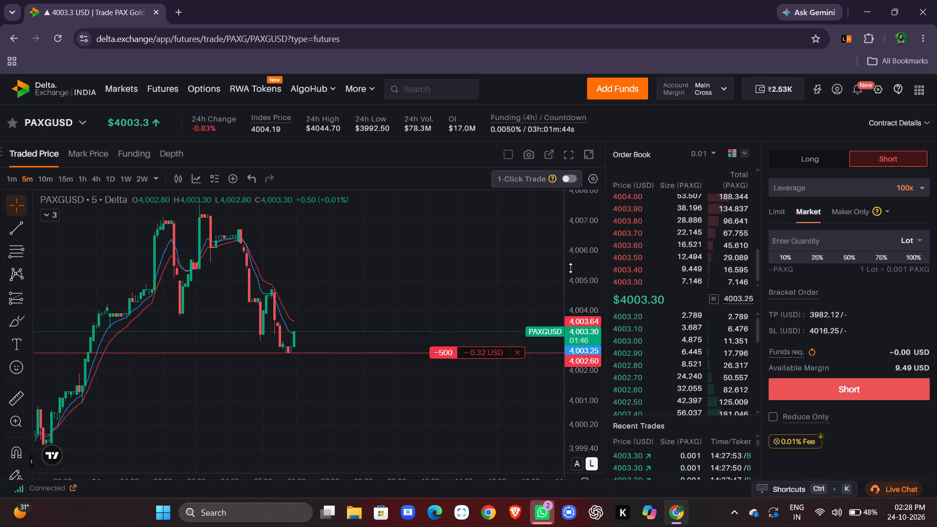
pyautogui.moveTo(582, 272); pyautogui.dragTo(578, 415)
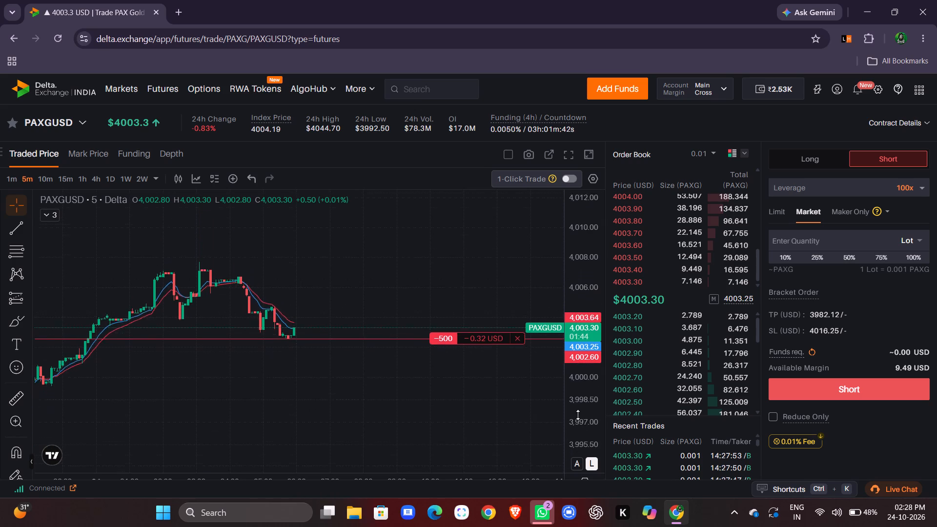
pyautogui.moveTo(578, 415); pyautogui.dragTo(560, 354)
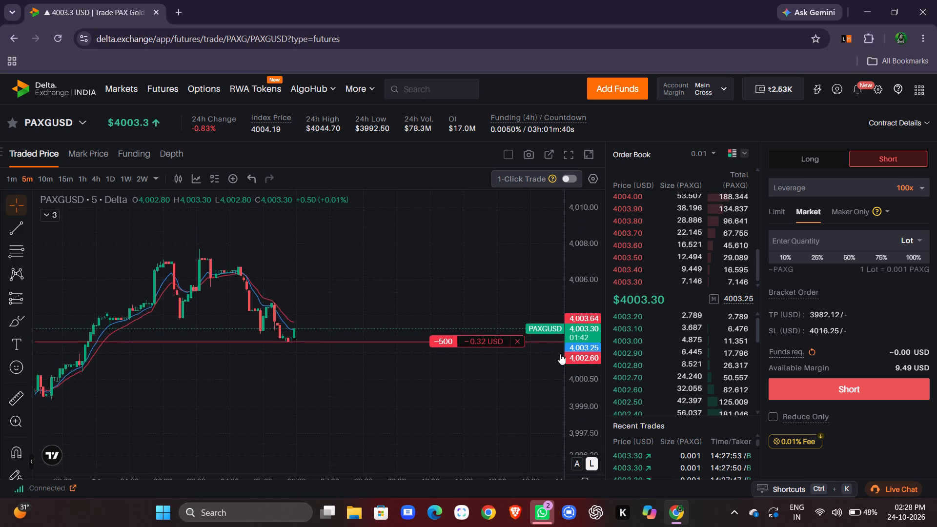
pyautogui.moveTo(560, 354); pyautogui.dragTo(497, 238)
pyautogui.moveTo(425, 264); pyautogui.dragTo(432, 320)
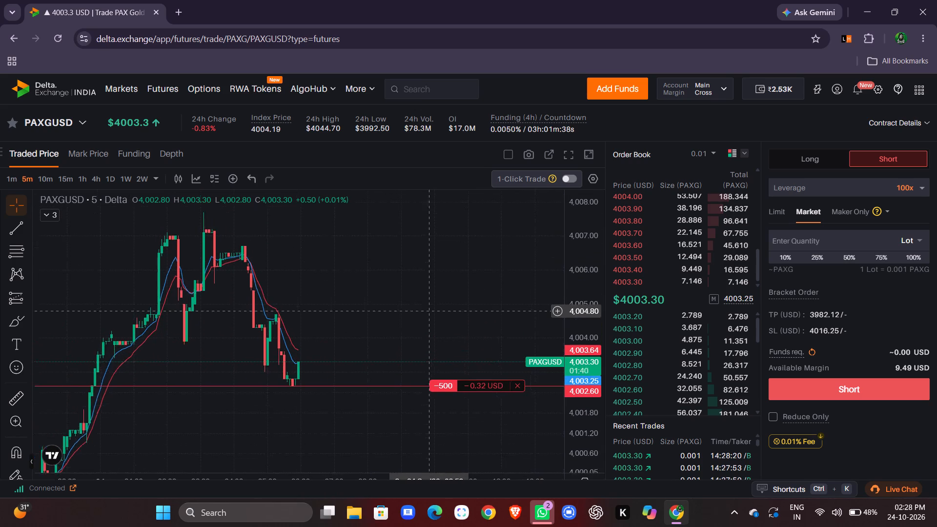
pyautogui.moveTo(432, 320); pyautogui.dragTo(385, 526)
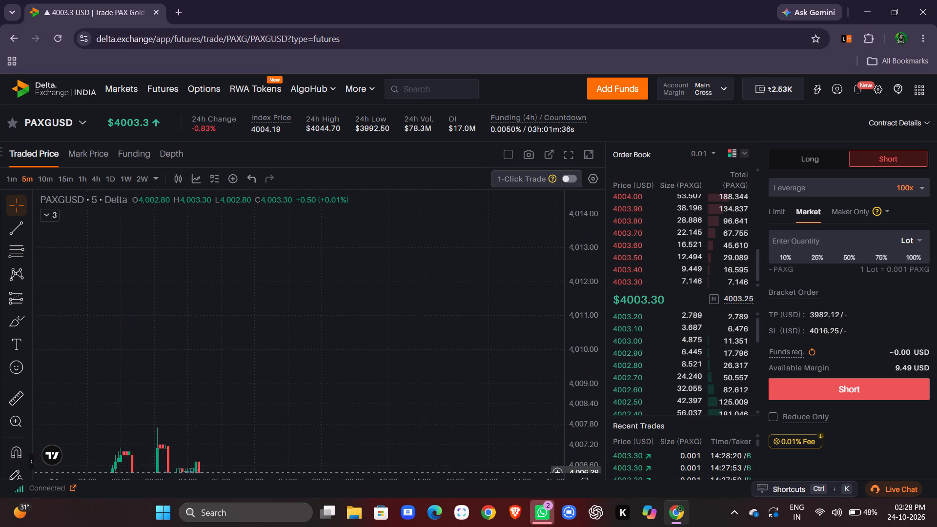
pyautogui.moveTo(385, 526); pyautogui.dragTo(458, 308)
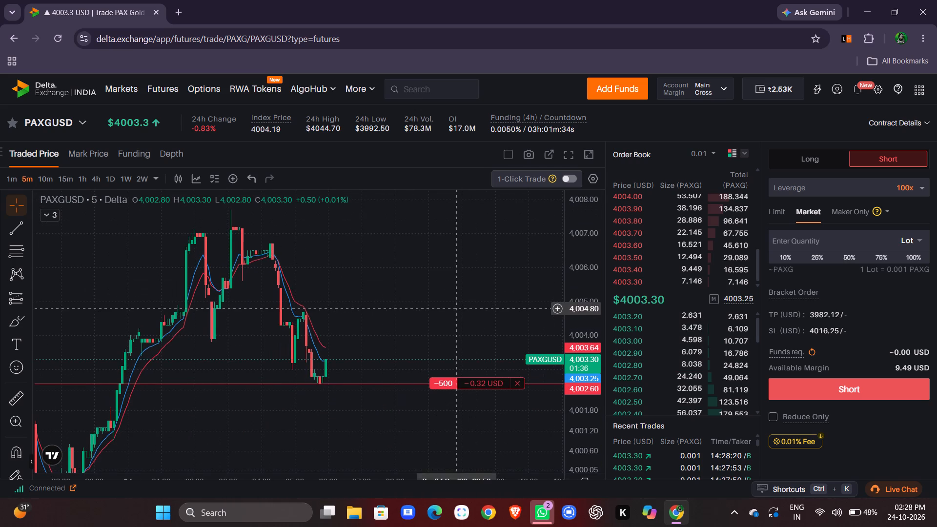
pyautogui.moveTo(587, 217); pyautogui.dragTo(629, 419)
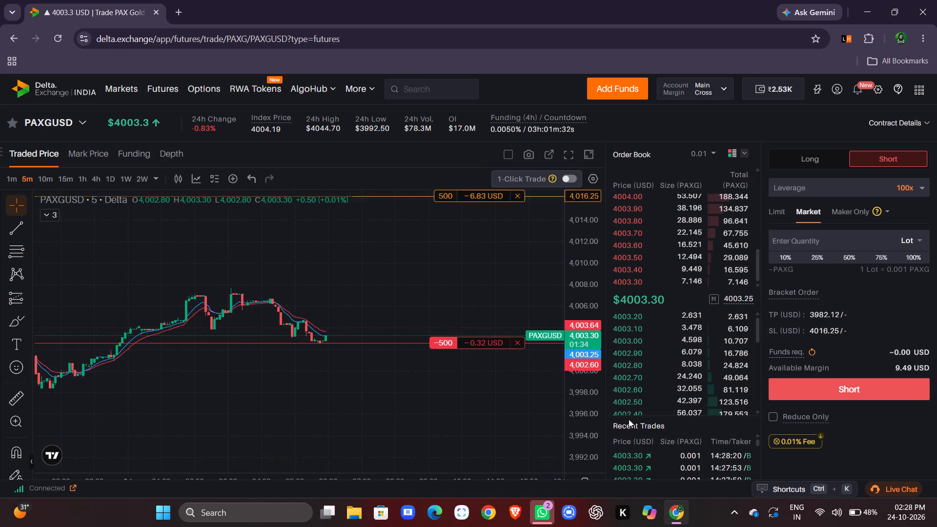
pyautogui.moveTo(629, 419); pyautogui.dragTo(633, 455)
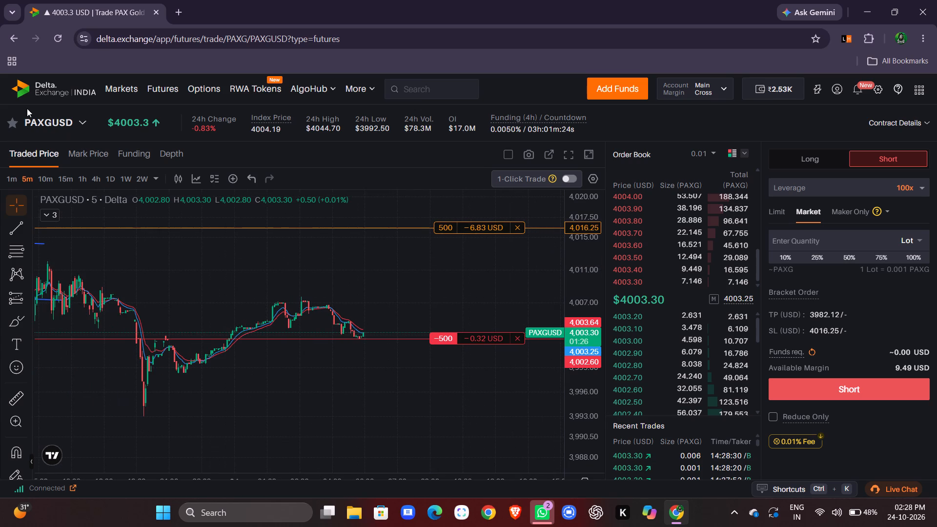
# Switch the PAXGUSD chart to the 1-day timeframe and examine the broader trend, drawn channel and support line near the short.
pyautogui.click(111, 177)
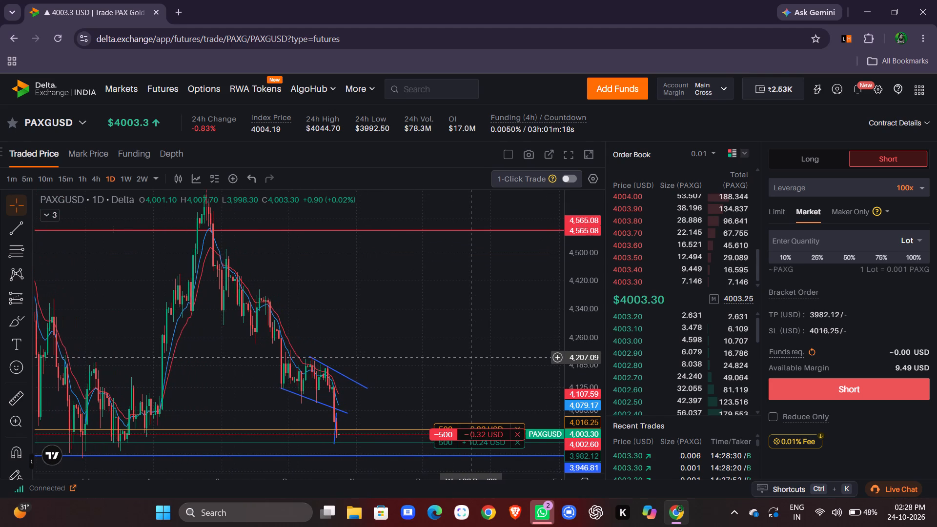
pyautogui.moveTo(456, 368); pyautogui.dragTo(457, 346)
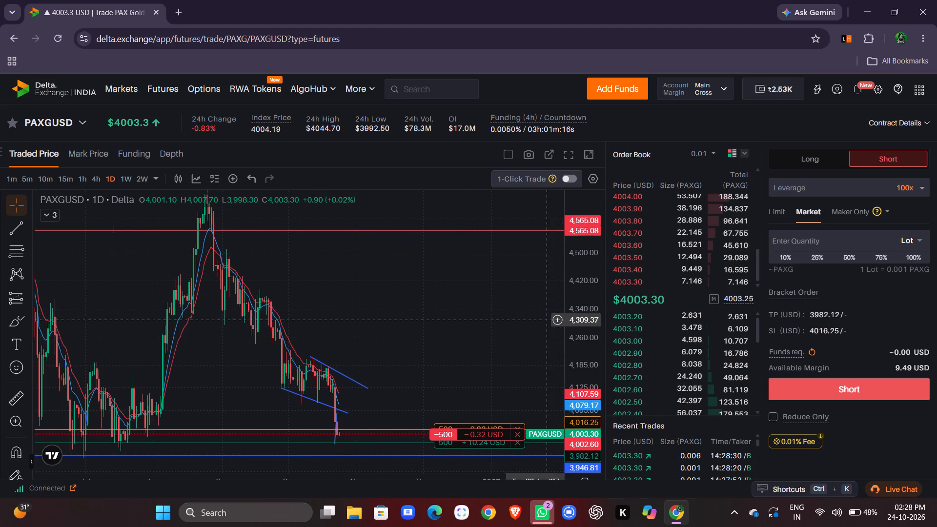
pyautogui.moveTo(595, 285); pyautogui.dragTo(595, 295)
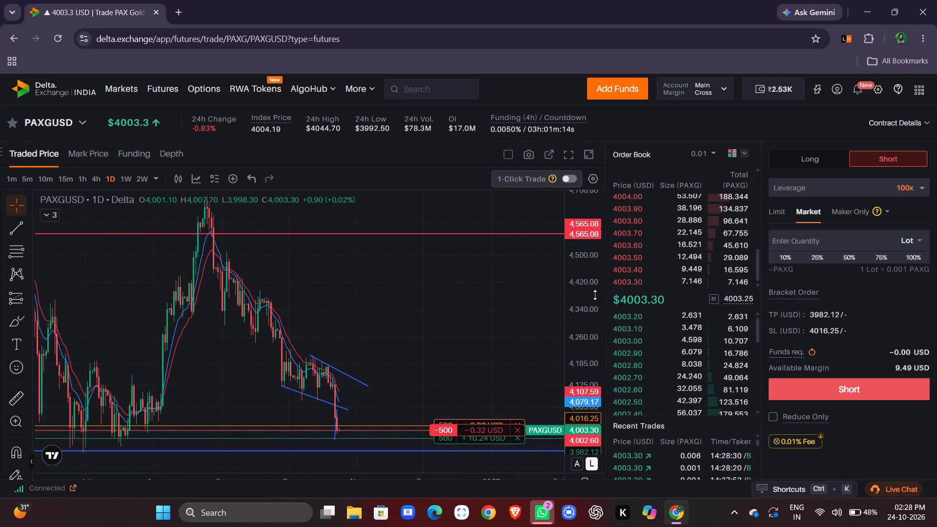
pyautogui.moveTo(473, 384); pyautogui.dragTo(423, 315)
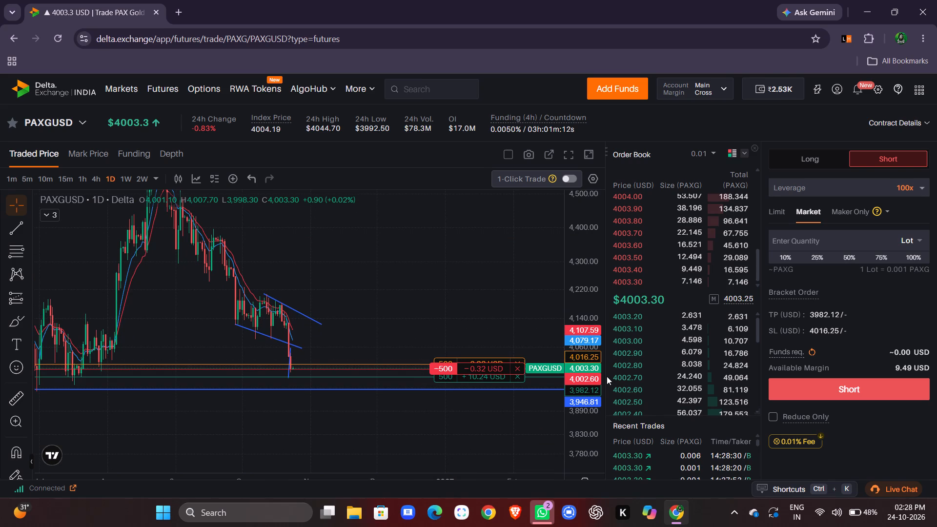
pyautogui.moveTo(583, 377); pyautogui.dragTo(583, 343)
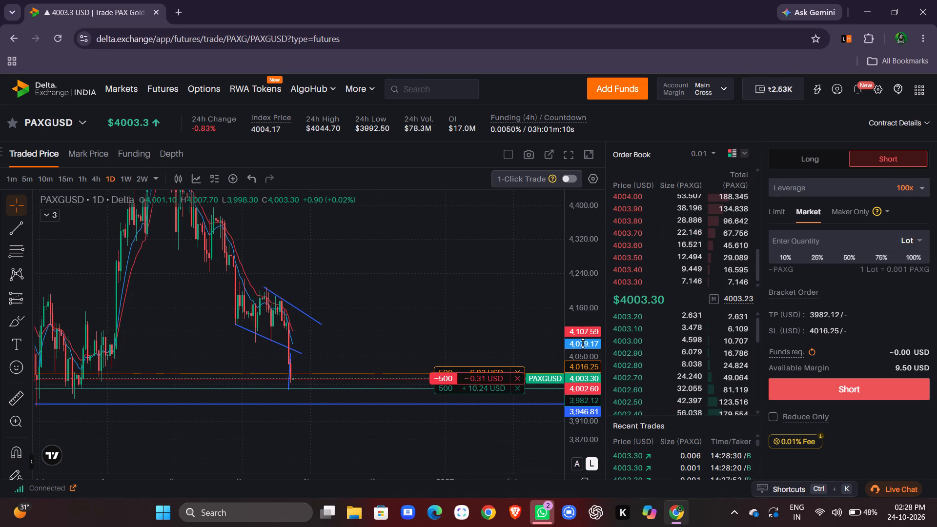
pyautogui.moveTo(445, 283); pyautogui.dragTo(471, 281)
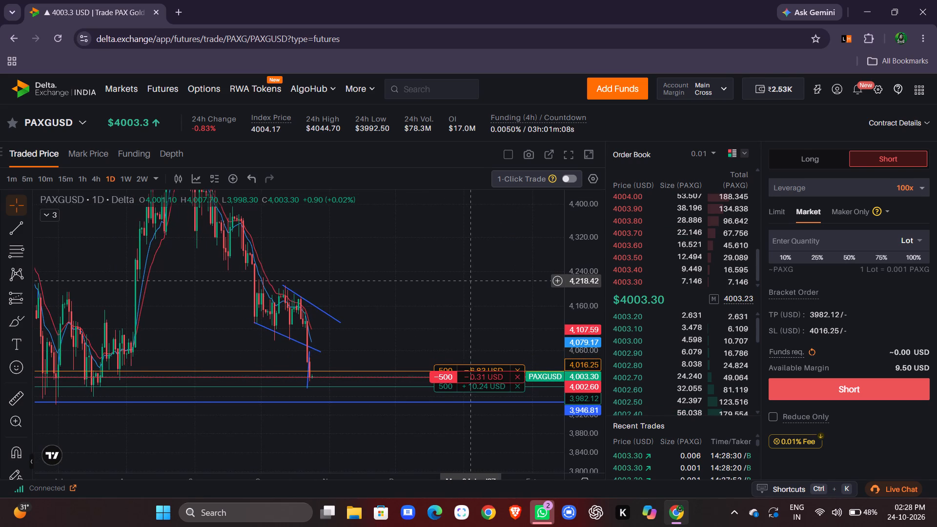
pyautogui.moveTo(471, 281); pyautogui.dragTo(525, 378)
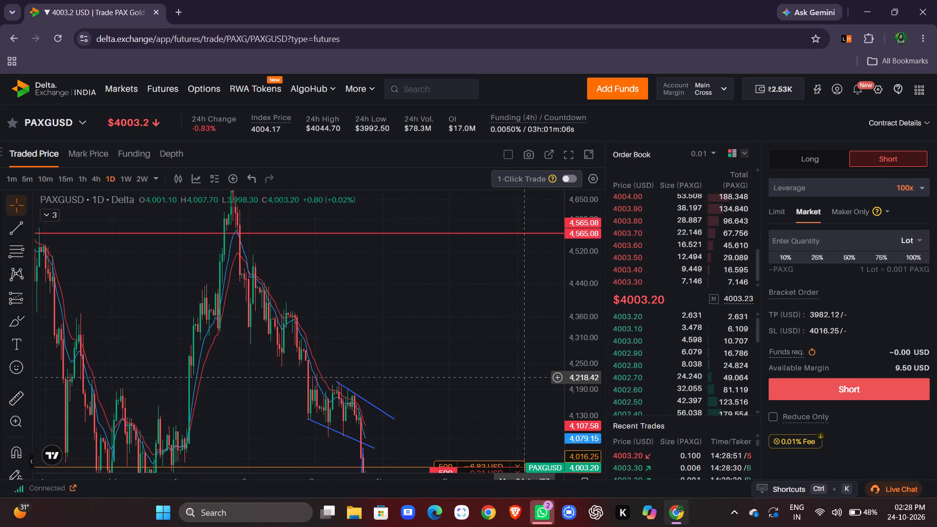
pyautogui.moveTo(525, 378); pyautogui.dragTo(530, 318)
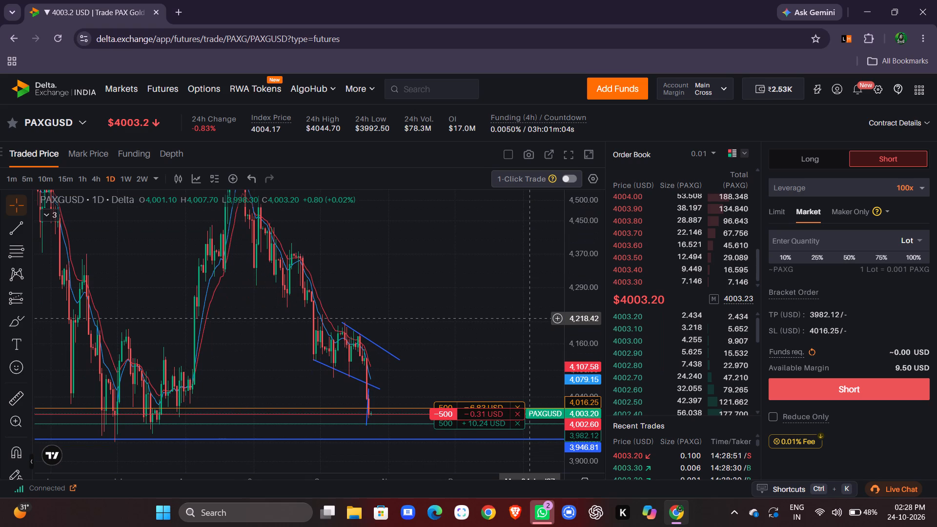
pyautogui.moveTo(530, 318); pyautogui.dragTo(533, 324)
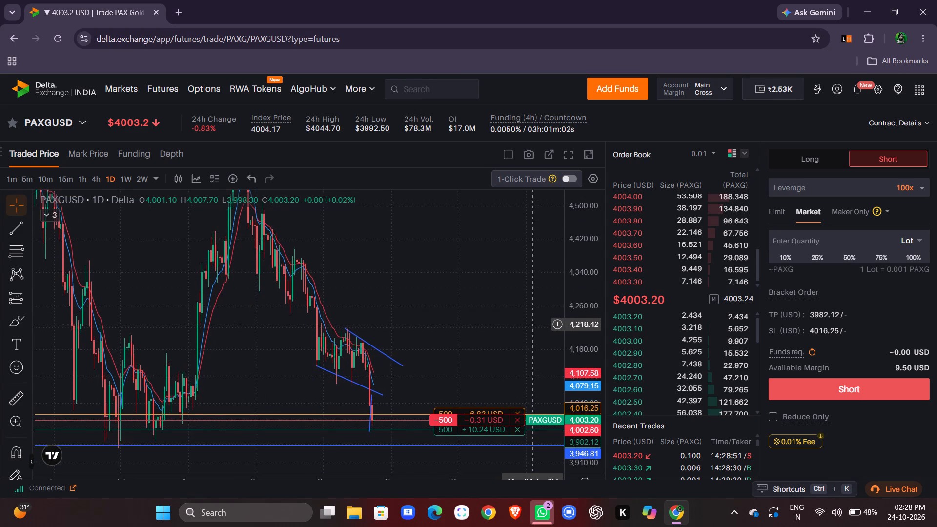
pyautogui.moveTo(533, 324); pyautogui.dragTo(534, 326)
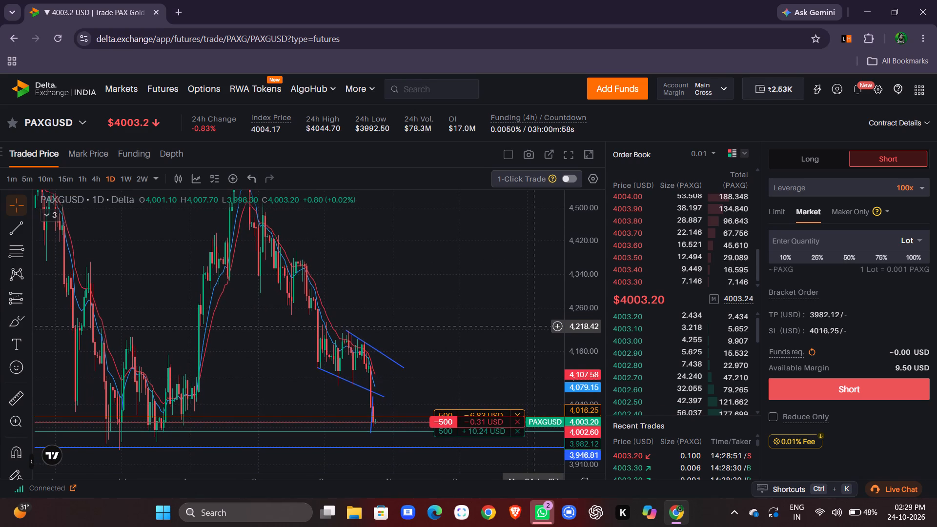
pyautogui.moveTo(534, 326); pyautogui.dragTo(533, 328)
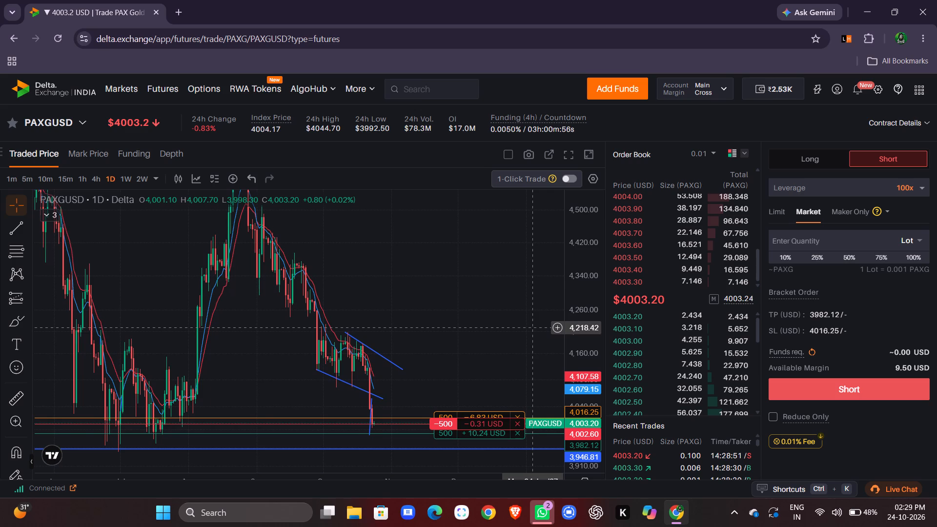
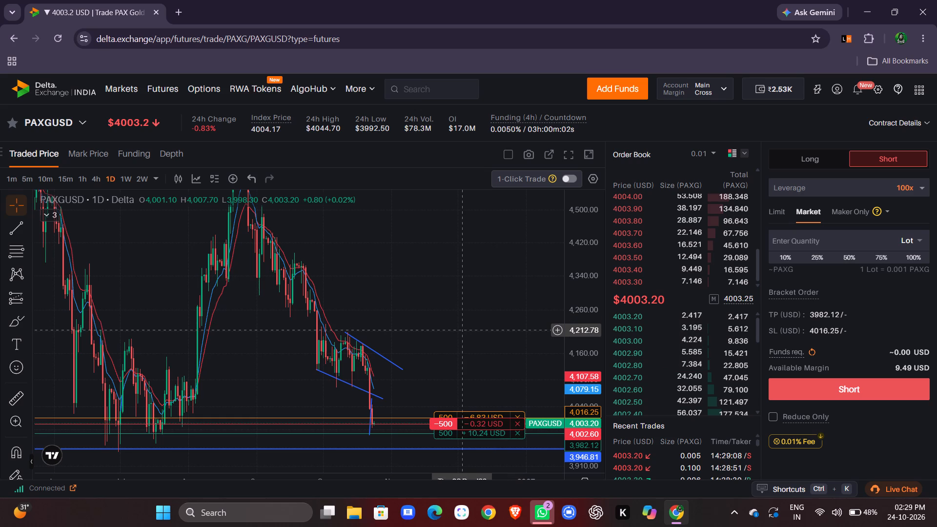
# Examine the 1-day PAXGUSD chart's latest drop below the drawn channel against the short's stop loss, take profit and the support line.
pyautogui.moveTo(462, 330); pyautogui.dragTo(407, 317)
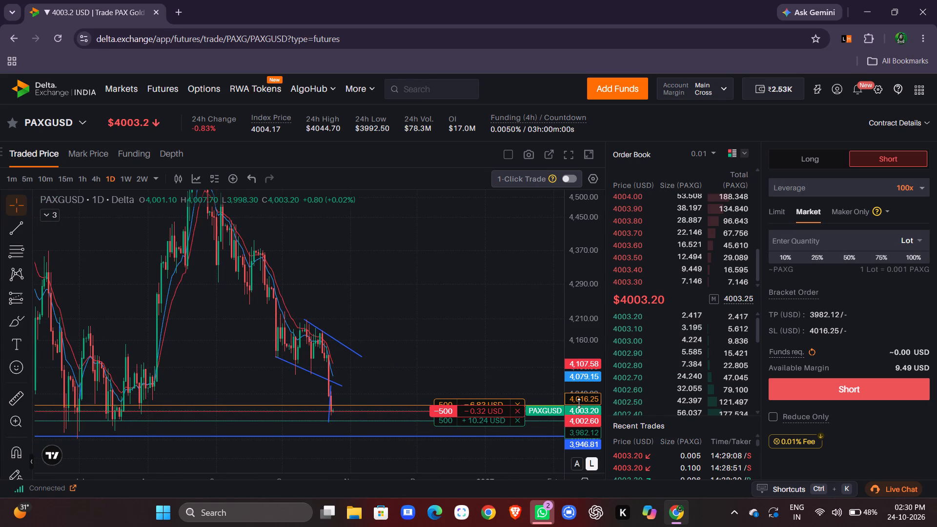
pyautogui.moveTo(579, 403); pyautogui.dragTo(579, 384)
pyautogui.moveTo(534, 370); pyautogui.dragTo(502, 293)
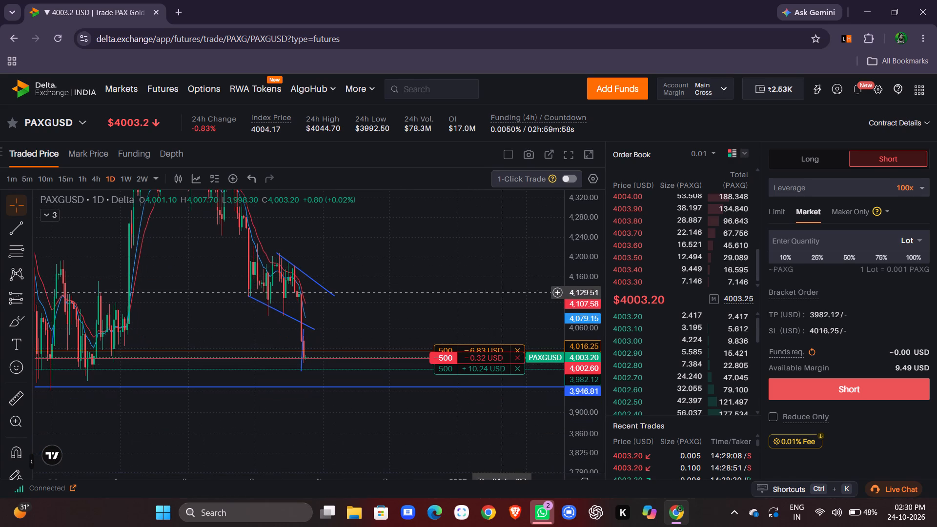
pyautogui.moveTo(589, 356); pyautogui.dragTo(586, 231)
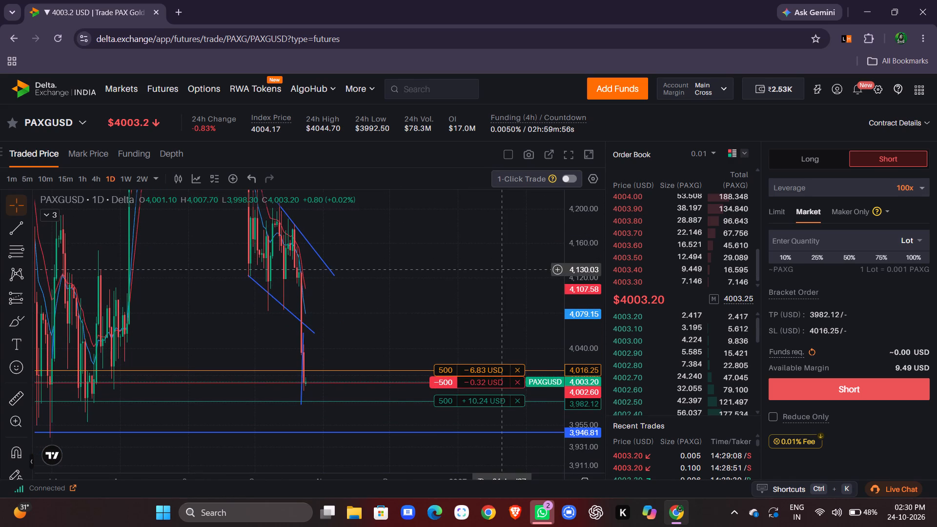
pyautogui.moveTo(503, 270); pyautogui.dragTo(486, 215)
pyautogui.moveTo(583, 344); pyautogui.dragTo(589, 284)
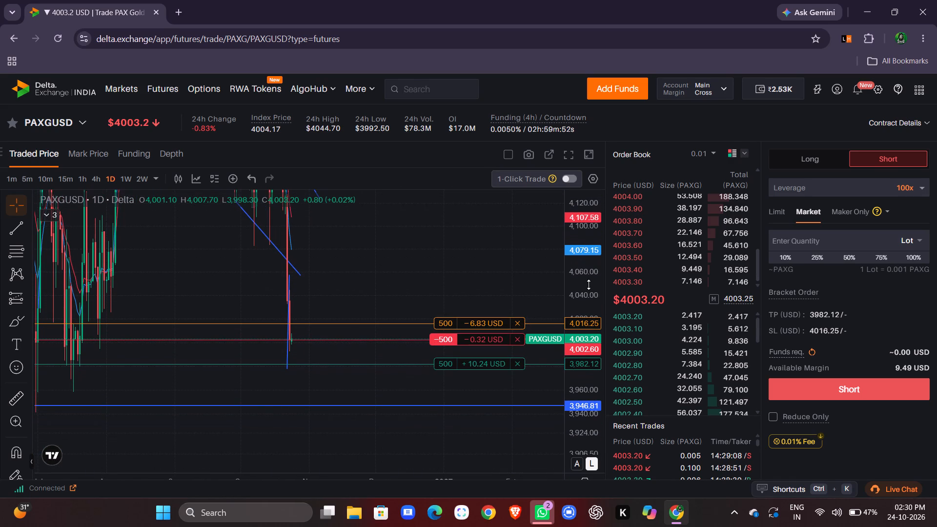
pyautogui.moveTo(549, 281); pyautogui.dragTo(535, 280)
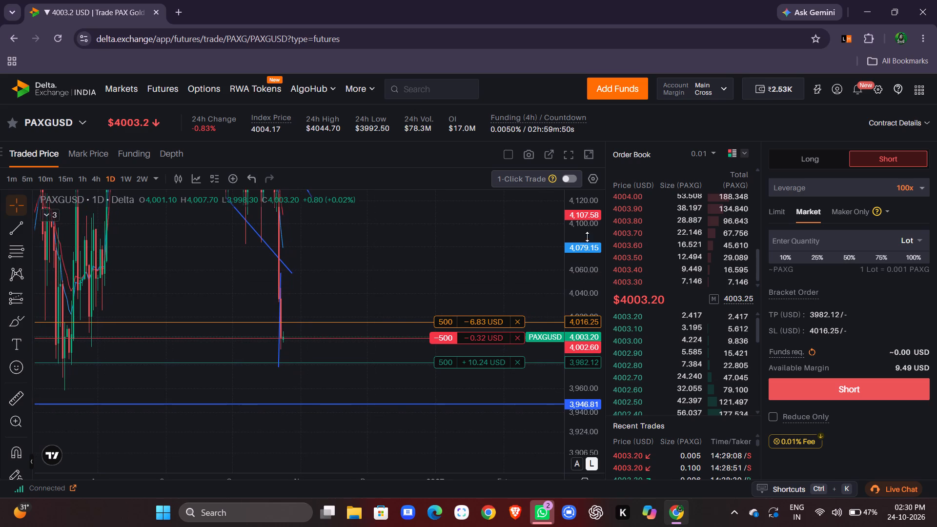
pyautogui.moveTo(581, 232); pyautogui.dragTo(586, 263)
pyautogui.moveTo(586, 276); pyautogui.dragTo(591, 294)
pyautogui.moveTo(512, 273); pyautogui.dragTo(530, 330)
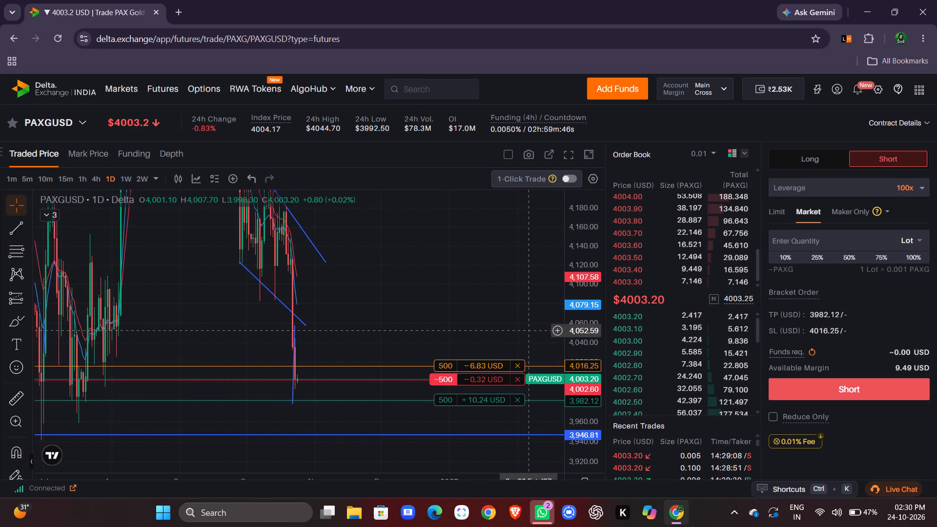
pyautogui.moveTo(578, 216); pyautogui.dragTo(596, 304)
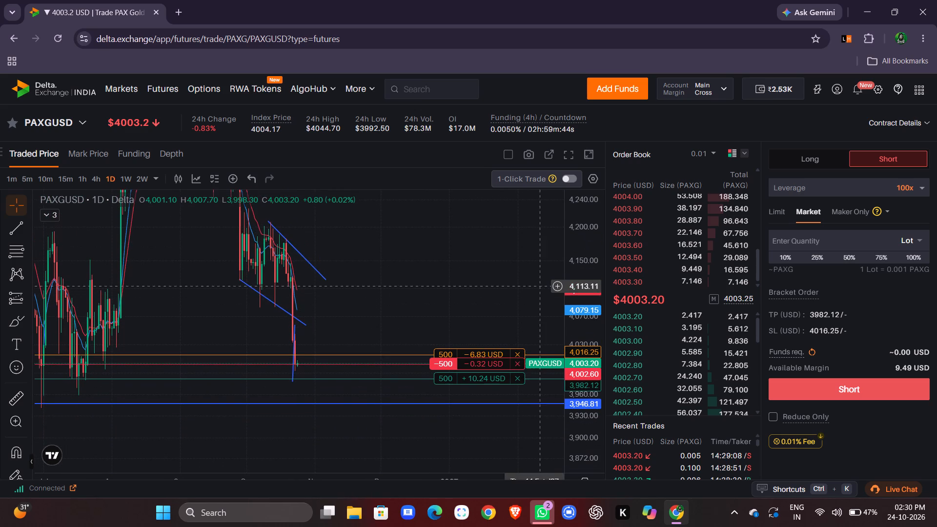
pyautogui.moveTo(522, 279); pyautogui.dragTo(518, 245)
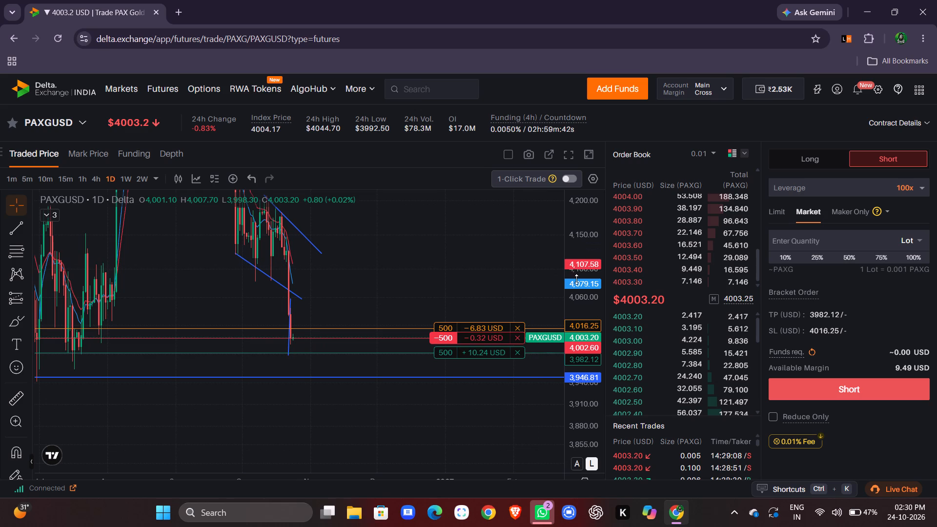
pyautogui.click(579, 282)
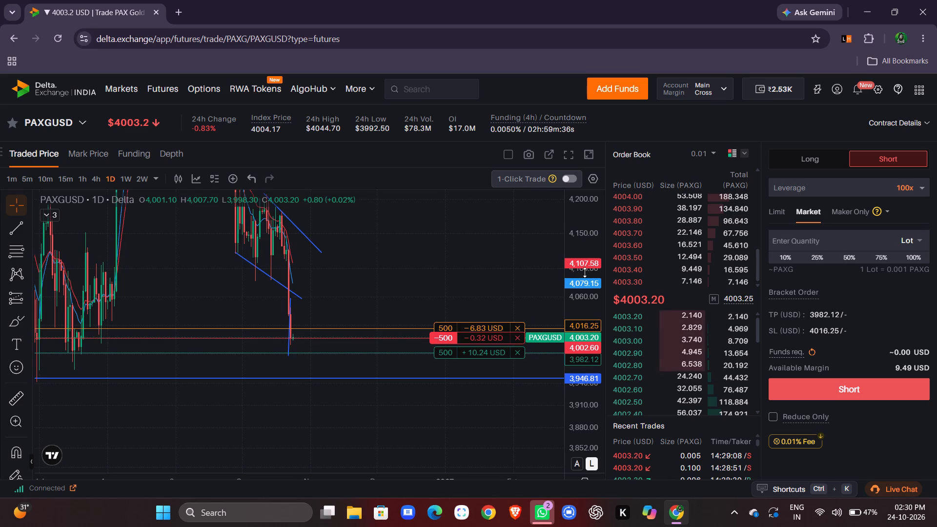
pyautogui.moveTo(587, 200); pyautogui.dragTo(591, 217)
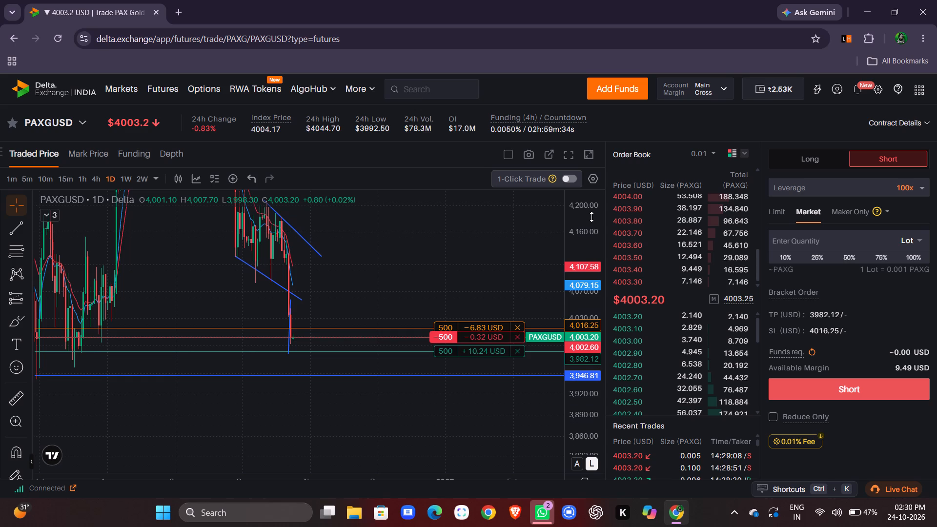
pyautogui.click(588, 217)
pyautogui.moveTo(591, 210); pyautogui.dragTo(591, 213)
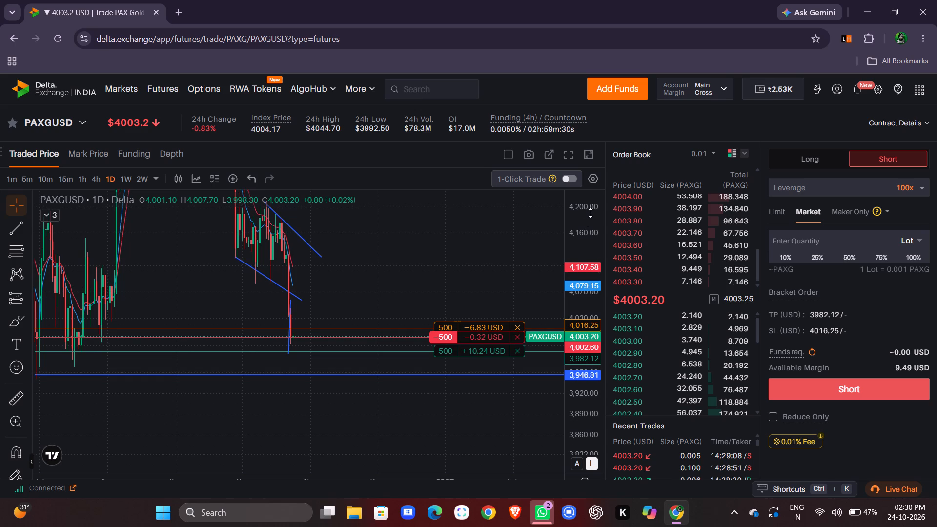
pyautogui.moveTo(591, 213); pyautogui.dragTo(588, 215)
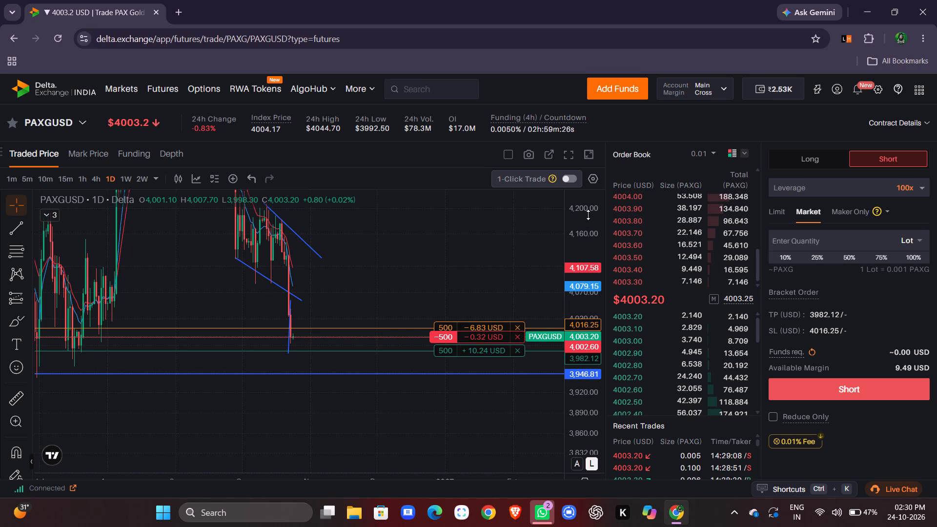
# Compare the 1-day chart's earlier lows and latest candles with the short's entry, take profit and the horizontal support line.
pyautogui.hscroll(1, 176, 249)
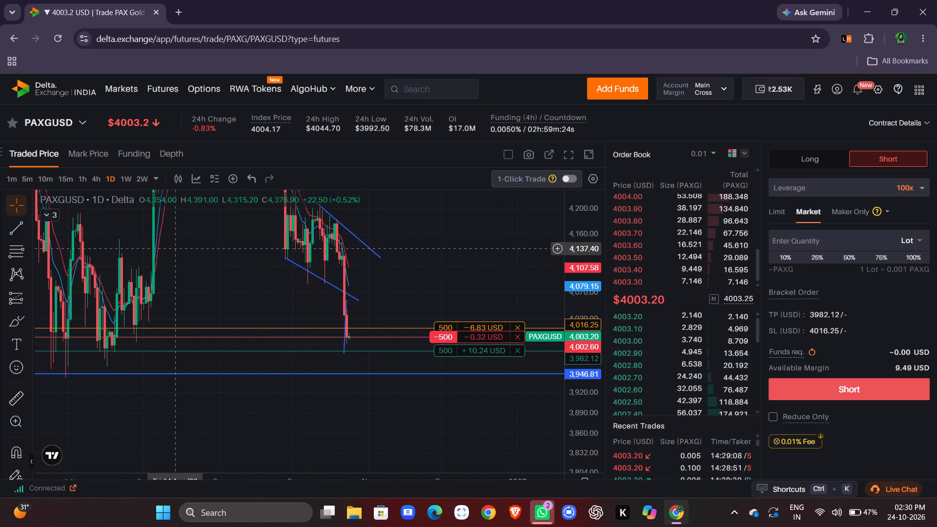
pyautogui.hscroll(1, 176, 249)
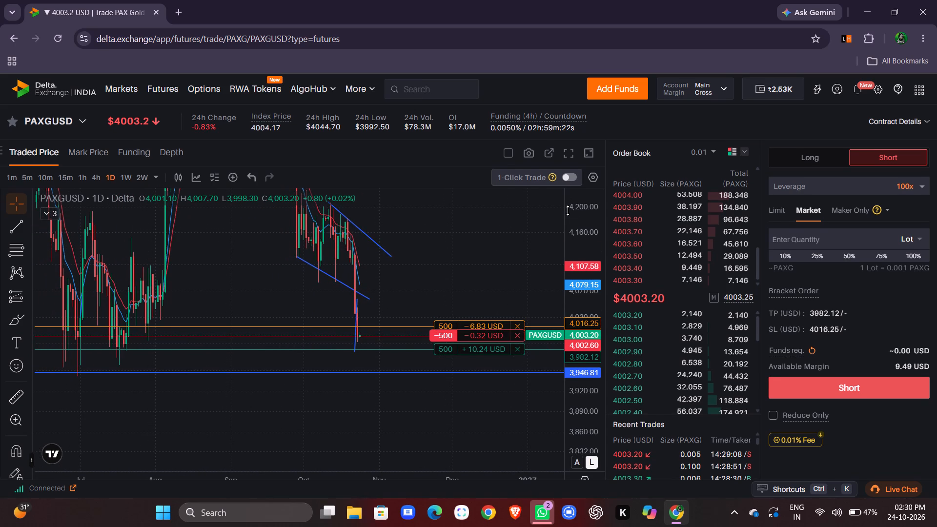
pyautogui.moveTo(568, 210); pyautogui.dragTo(575, 232)
pyautogui.moveTo(579, 221); pyautogui.dragTo(579, 228)
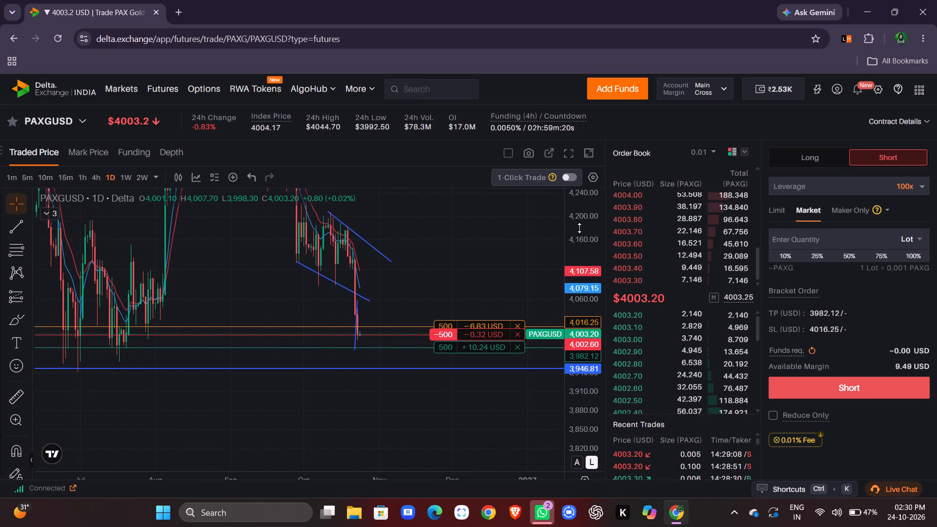
pyautogui.moveTo(579, 228); pyautogui.dragTo(580, 237)
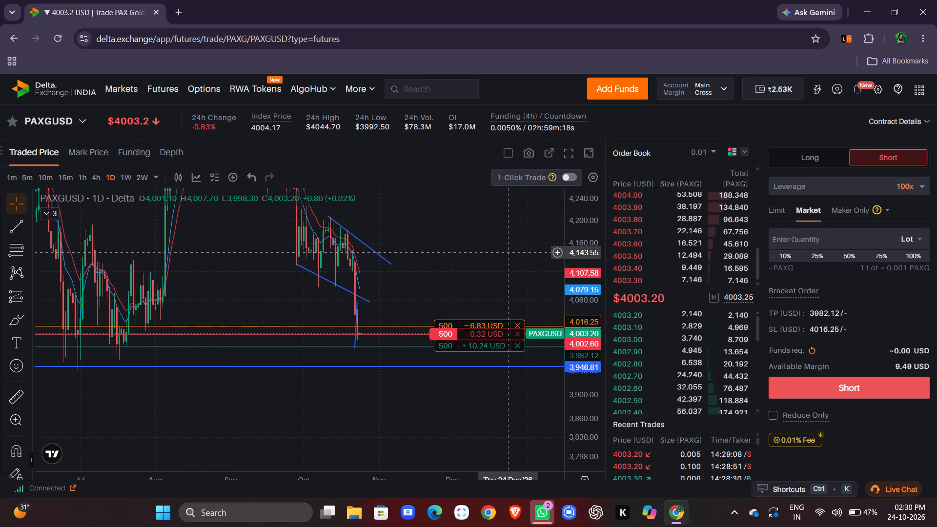
pyautogui.moveTo(509, 253); pyautogui.dragTo(457, 240)
pyautogui.moveTo(578, 324); pyautogui.dragTo(590, 271)
pyautogui.moveTo(509, 262); pyautogui.dragTo(506, 252)
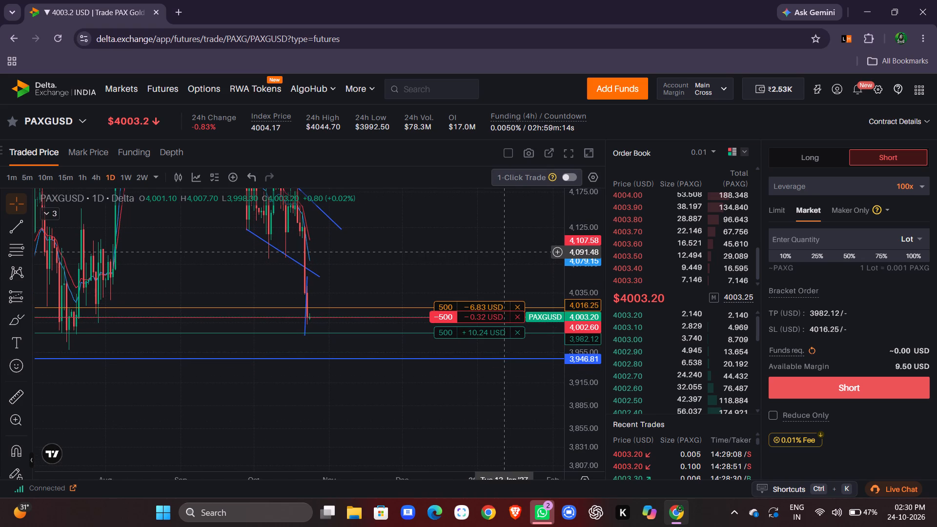
pyautogui.moveTo(582, 323); pyautogui.dragTo(582, 259)
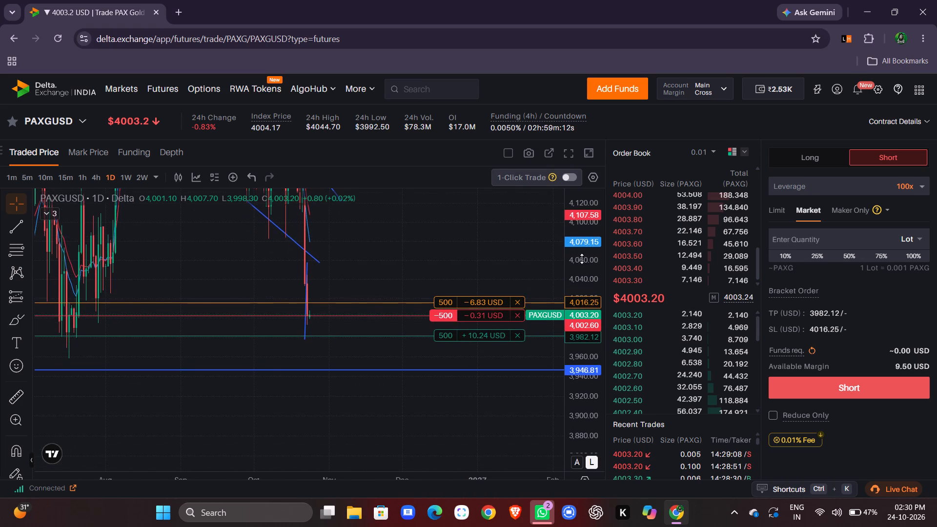
pyautogui.moveTo(582, 259); pyautogui.dragTo(576, 263)
pyautogui.moveTo(541, 267); pyautogui.dragTo(534, 267)
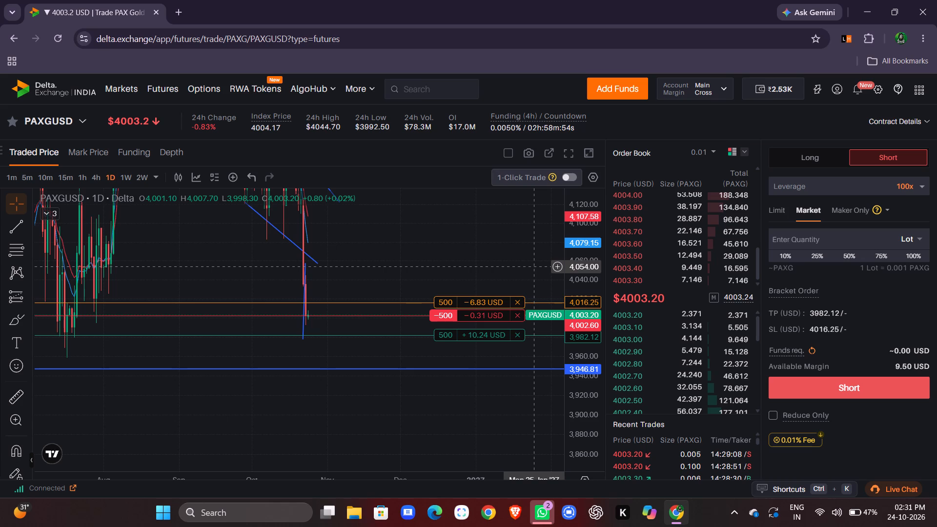
pyautogui.moveTo(577, 334); pyautogui.dragTo(577, 296)
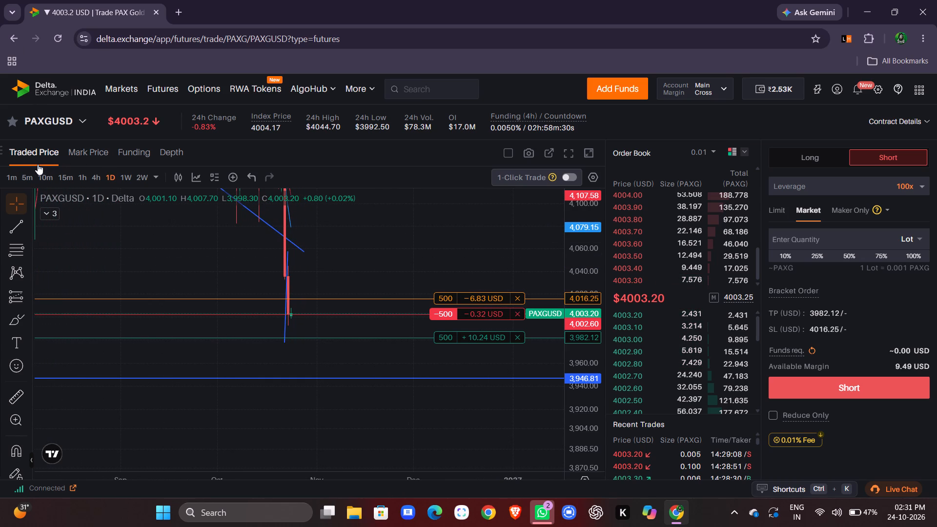
# Switch the PAXGUSD chart to the 5-minute timeframe and examine recent price action and moving averages near the short's entry line.
pyautogui.click(28, 173)
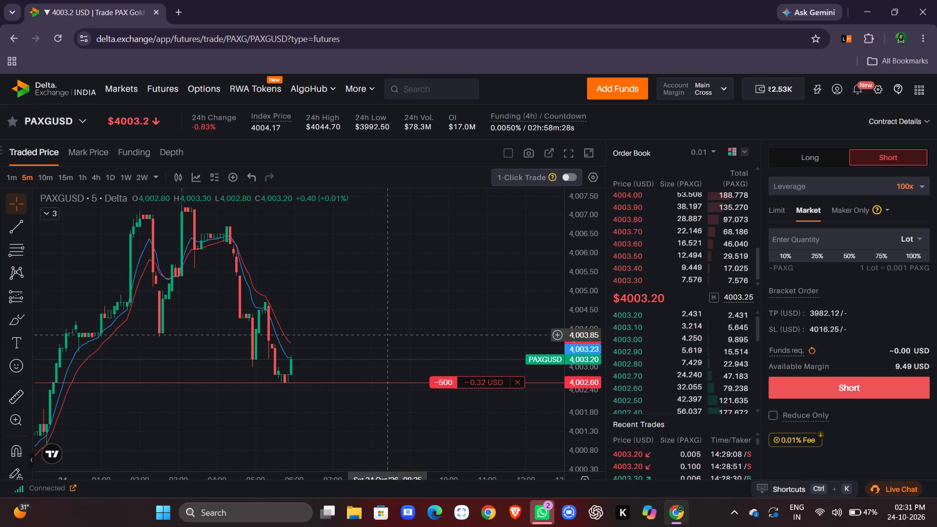
pyautogui.moveTo(581, 243); pyautogui.dragTo(589, 277)
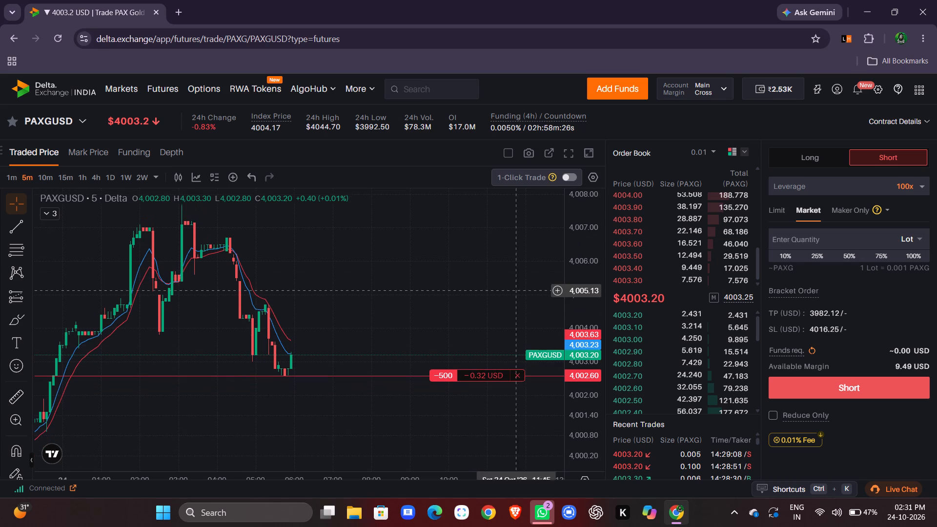
pyautogui.moveTo(507, 291); pyautogui.dragTo(517, 259)
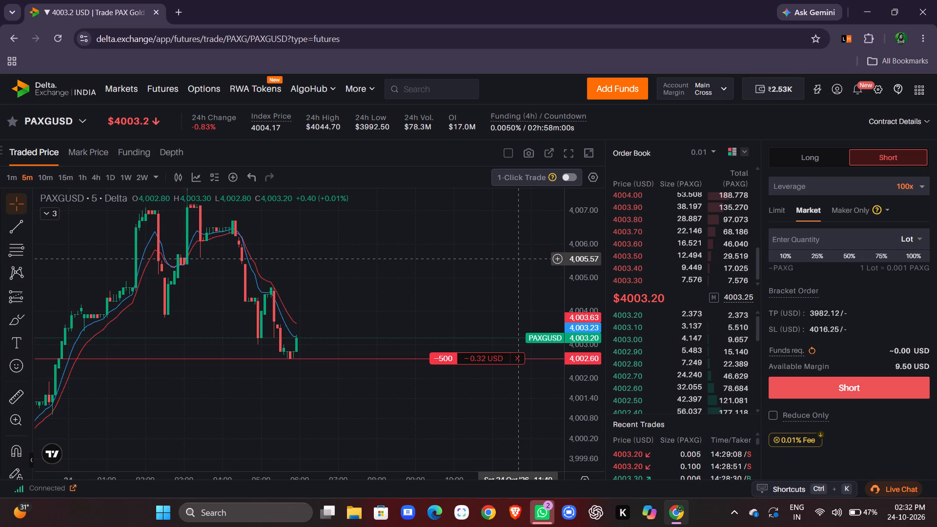
pyautogui.hscroll(1, 426, 234)
pyautogui.moveTo(406, 247); pyautogui.dragTo(447, 246)
pyautogui.moveTo(447, 252); pyautogui.dragTo(464, 321)
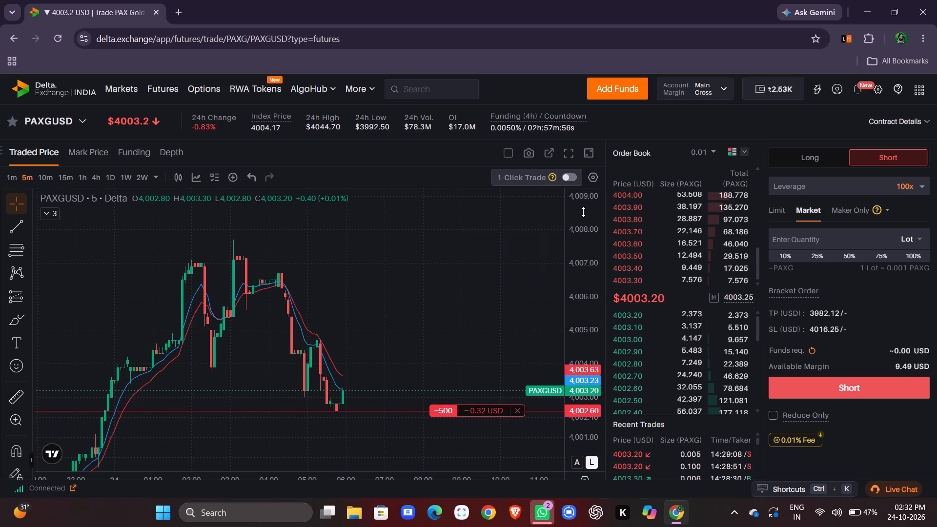
pyautogui.moveTo(583, 212); pyautogui.dragTo(587, 234)
pyautogui.moveTo(561, 250); pyautogui.dragTo(552, 207)
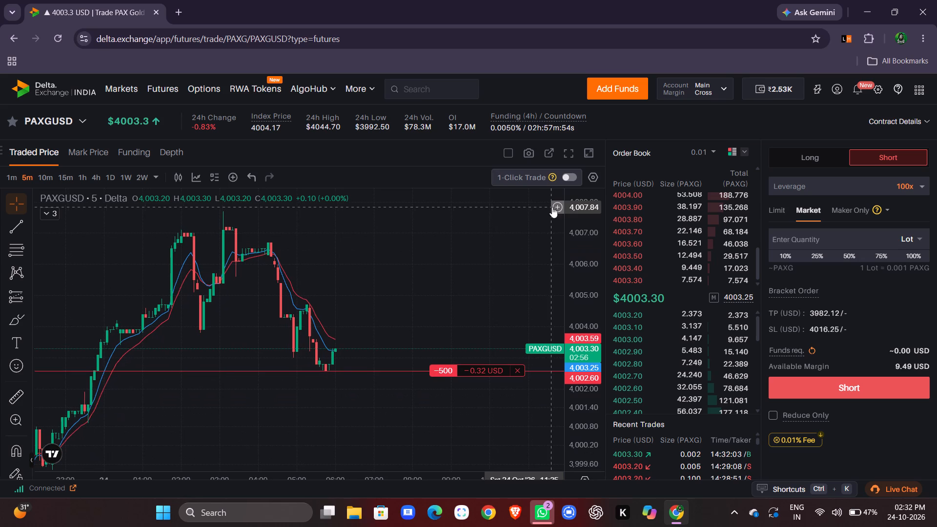
pyautogui.click(572, 281)
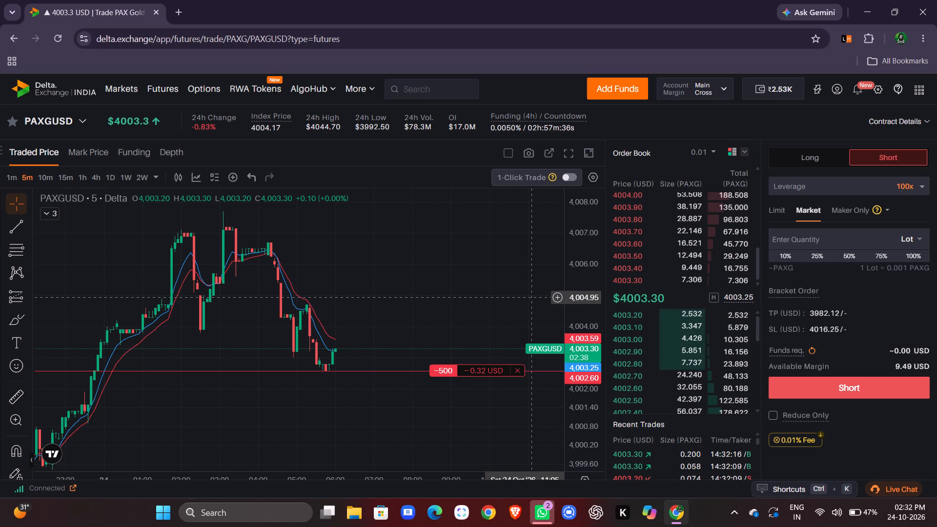
pyautogui.moveTo(578, 219); pyautogui.dragTo(575, 374)
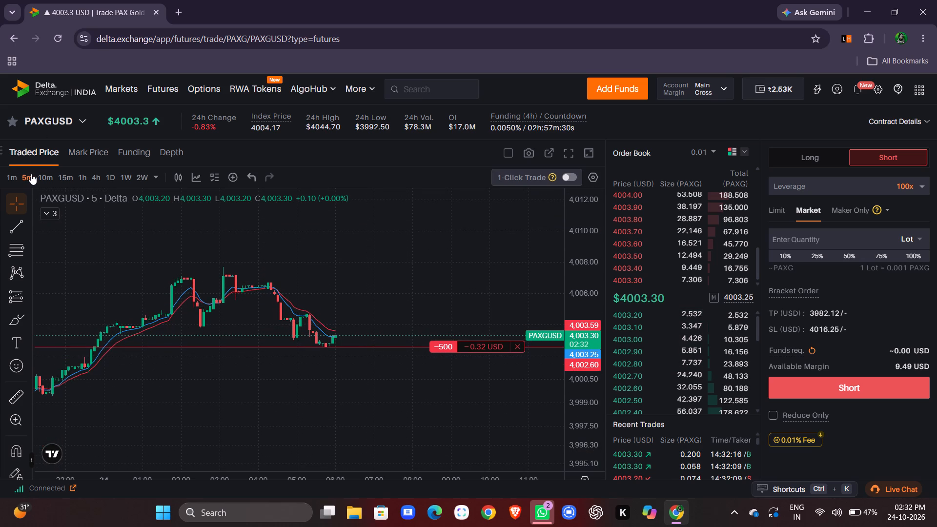
# Switch the PAXGUSD chart to the 1-hour timeframe and lower the short's stop loss line to 4013.98.
pyautogui.click(81, 180)
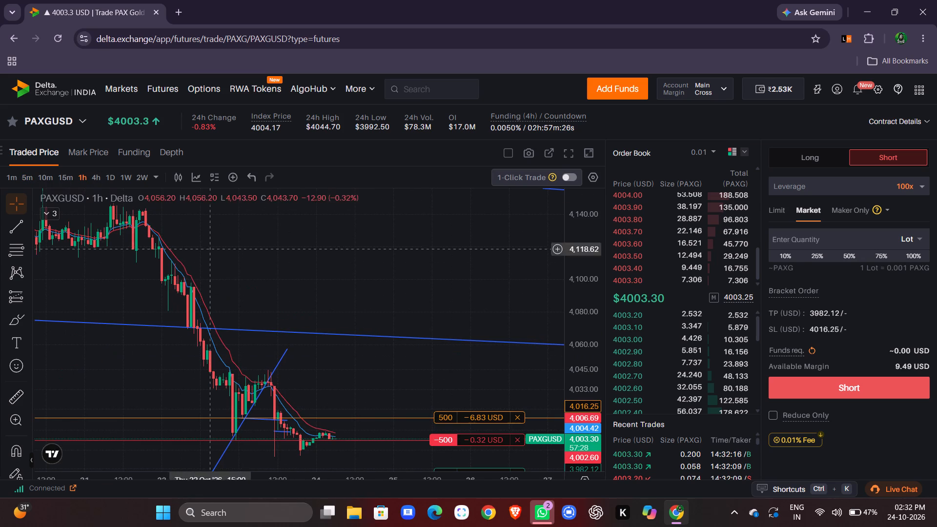
pyautogui.moveTo(358, 300); pyautogui.dragTo(355, 282)
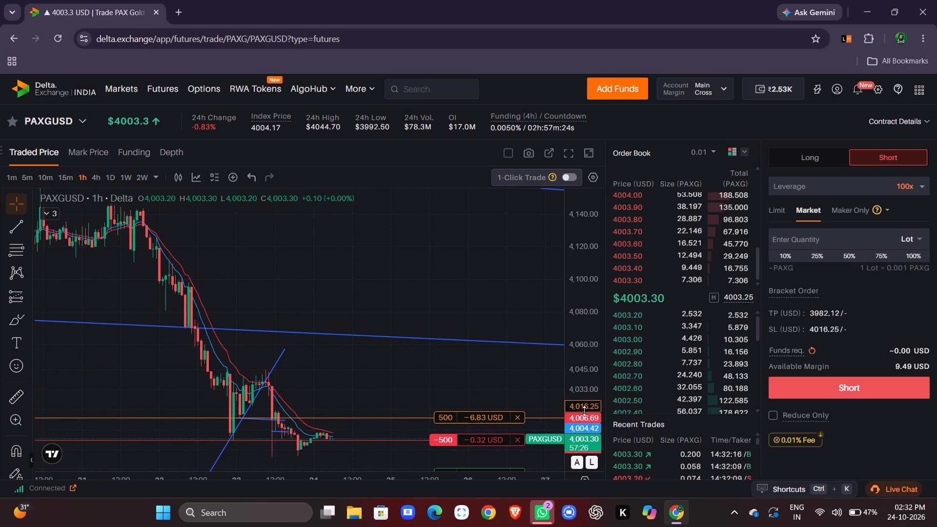
pyautogui.moveTo(584, 411); pyautogui.dragTo(571, 344)
pyautogui.moveTo(496, 406); pyautogui.dragTo(486, 243)
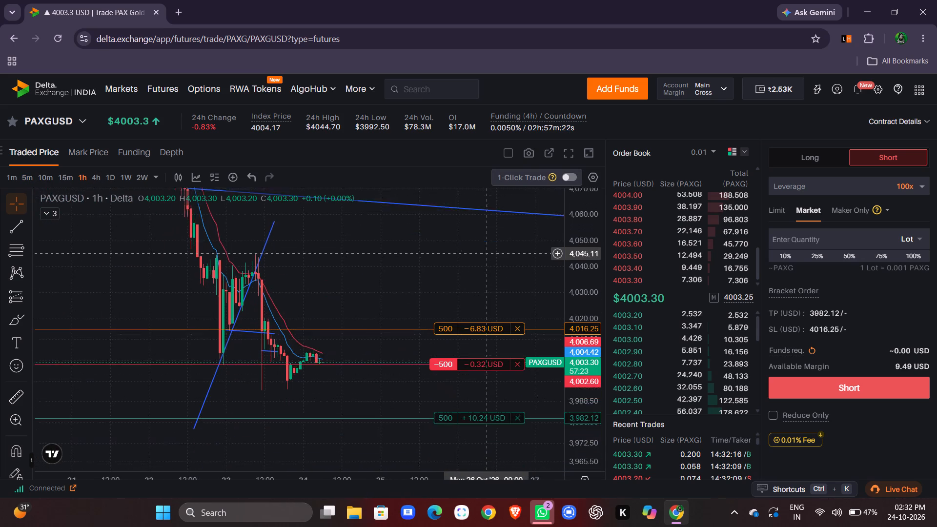
pyautogui.moveTo(486, 243); pyautogui.dragTo(485, 231)
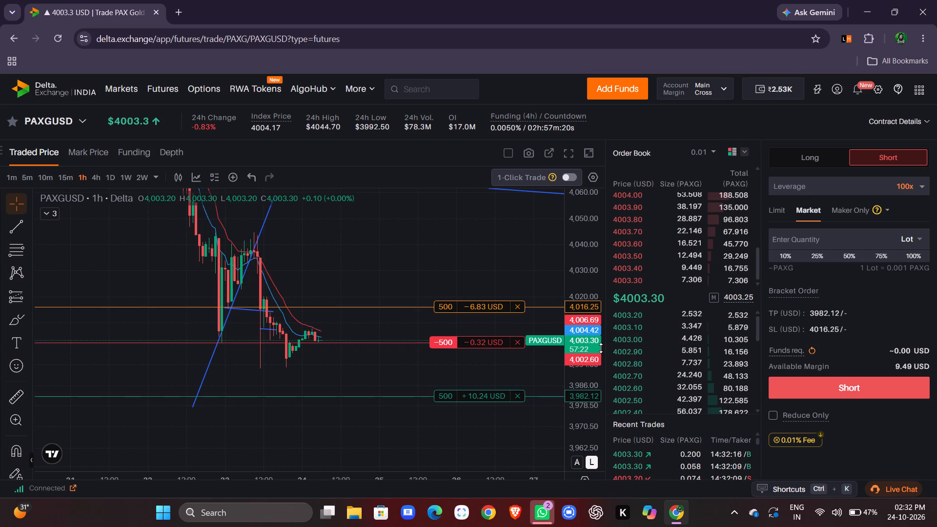
pyautogui.moveTo(480, 307); pyautogui.dragTo(481, 311)
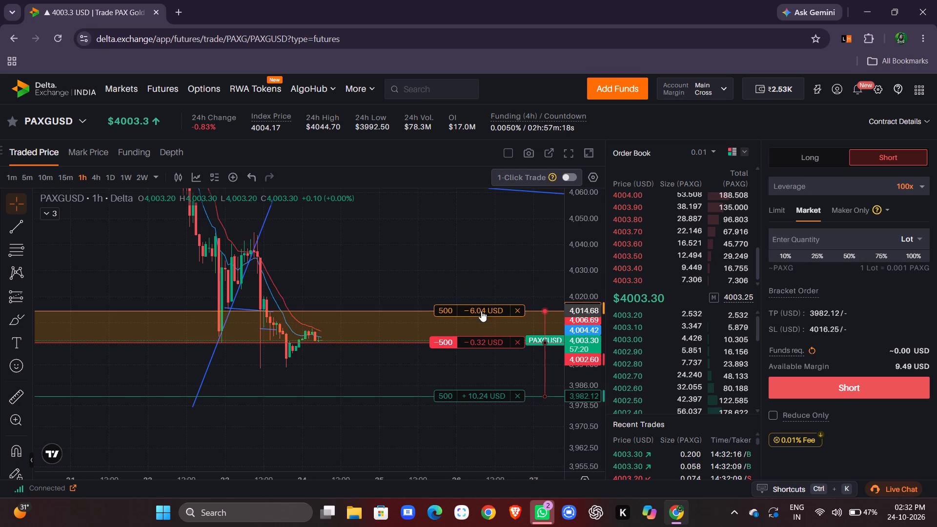
pyautogui.moveTo(481, 311); pyautogui.dragTo(484, 313)
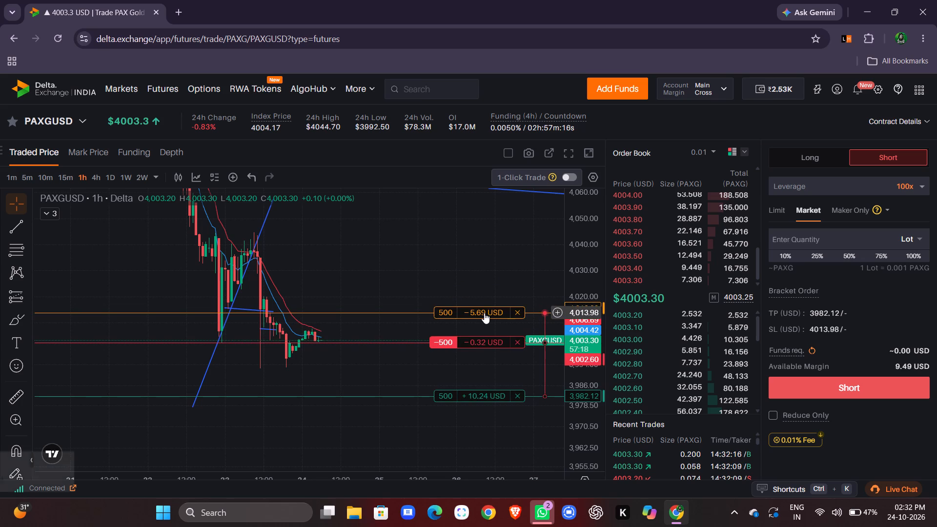
pyautogui.moveTo(468, 261); pyautogui.dragTo(463, 245)
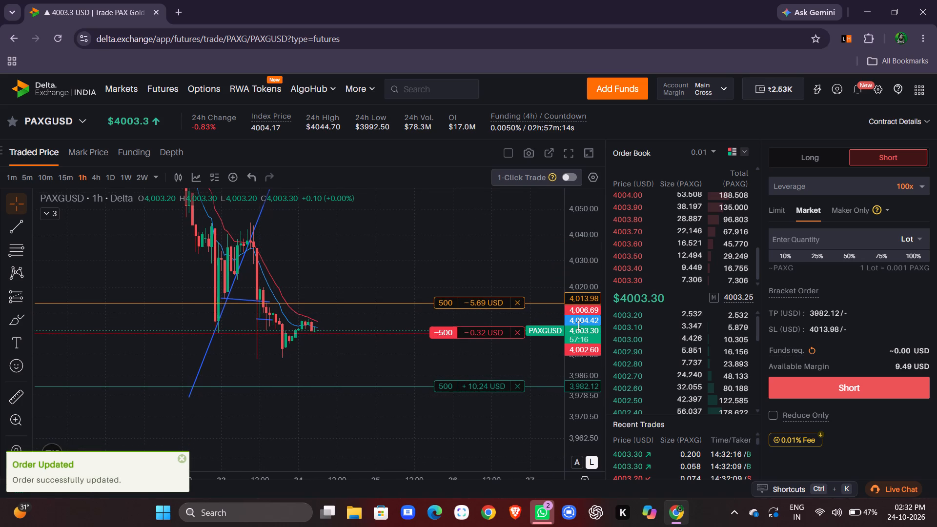
# Raise the 500-lot PAXGUSD short's take profit line to 3992.74 on the 1-hour chart.
pyautogui.moveTo(584, 343); pyautogui.dragTo(580, 281)
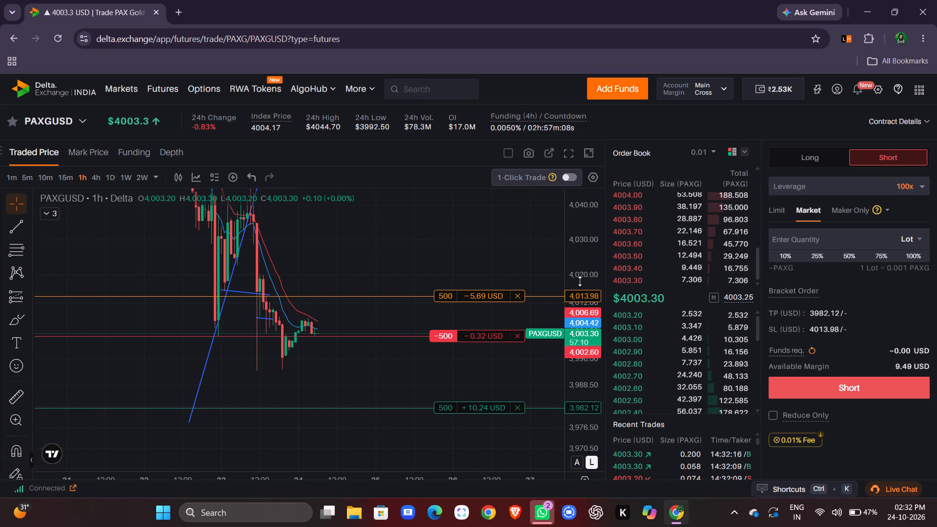
pyautogui.moveTo(482, 407); pyautogui.dragTo(489, 364)
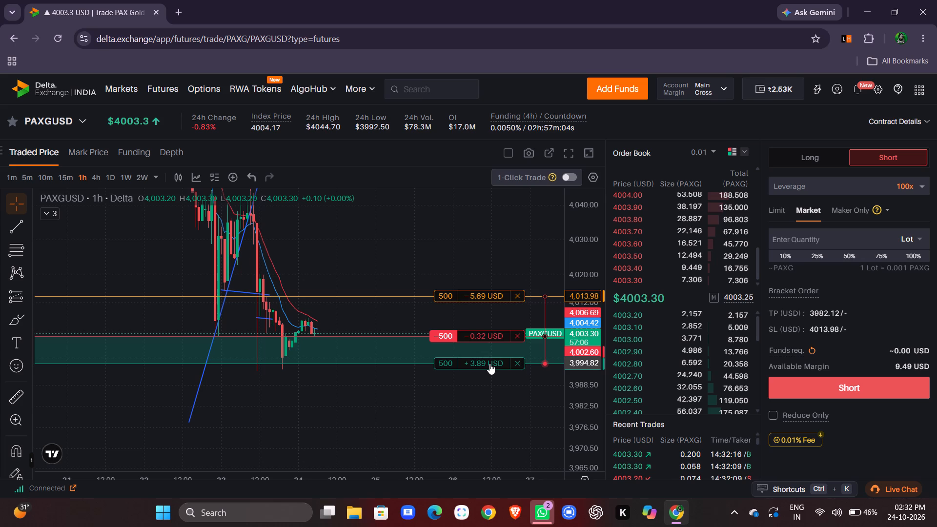
pyautogui.moveTo(489, 364); pyautogui.dragTo(489, 371)
# Switch the PAXGUSD chart to the 4-hour timeframe and examine the drop below the channel against the short's entry, stop loss and take profit.
pyautogui.hscroll(2, 407, 386)
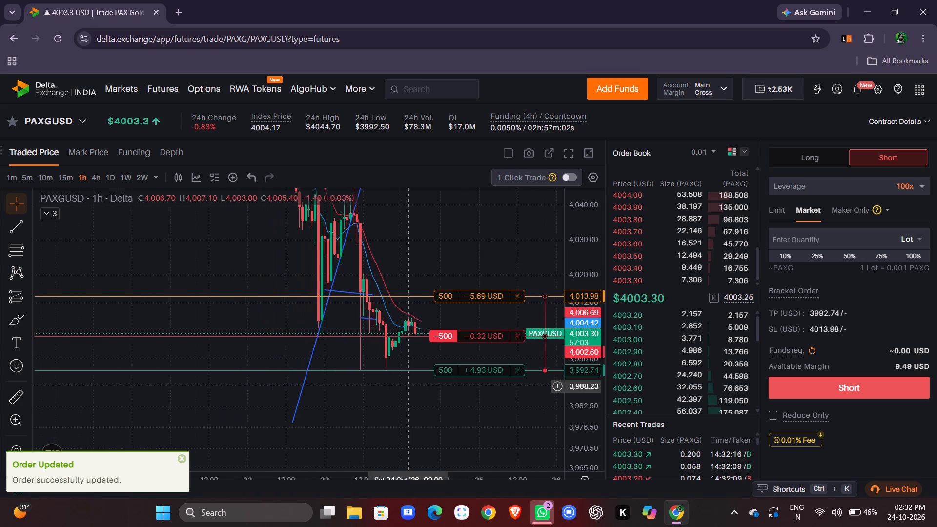
pyautogui.click(96, 172)
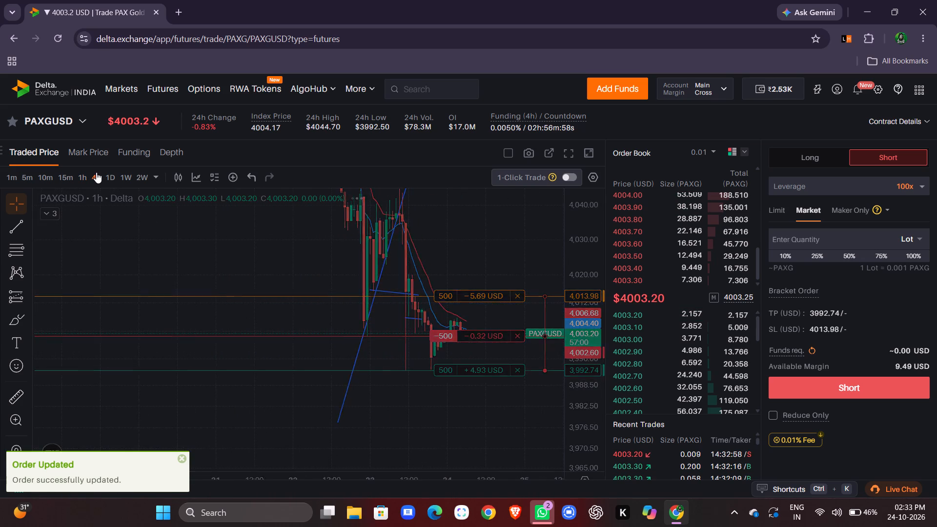
pyautogui.hscroll(-1, 417, 298)
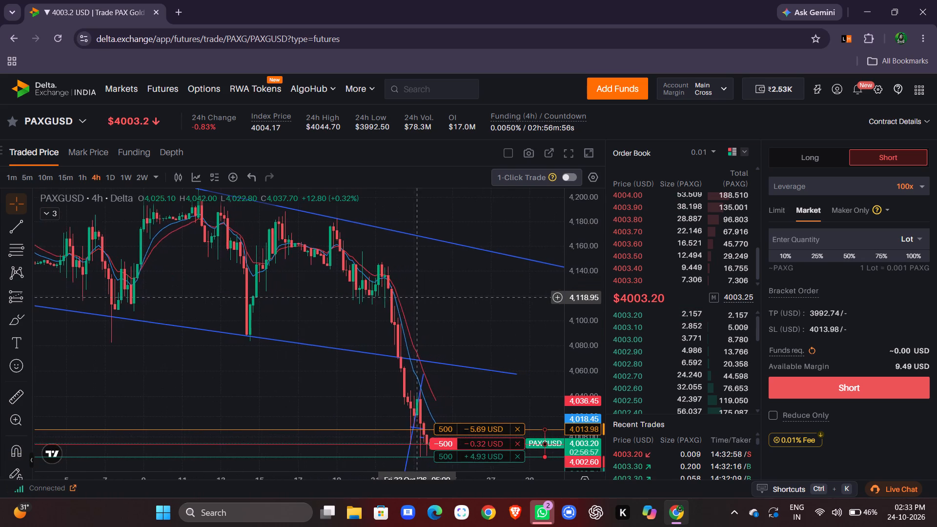
pyautogui.moveTo(585, 203); pyautogui.dragTo(591, 272)
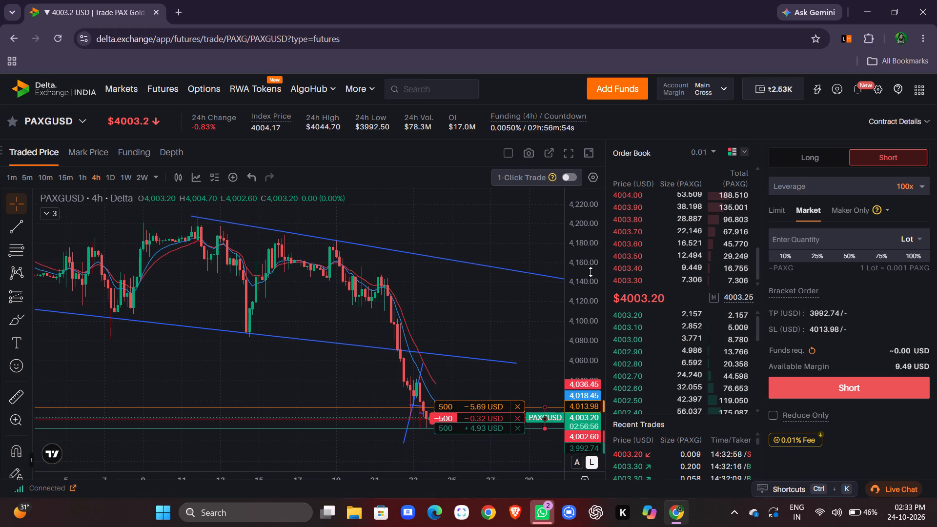
pyautogui.moveTo(510, 303); pyautogui.dragTo(454, 286)
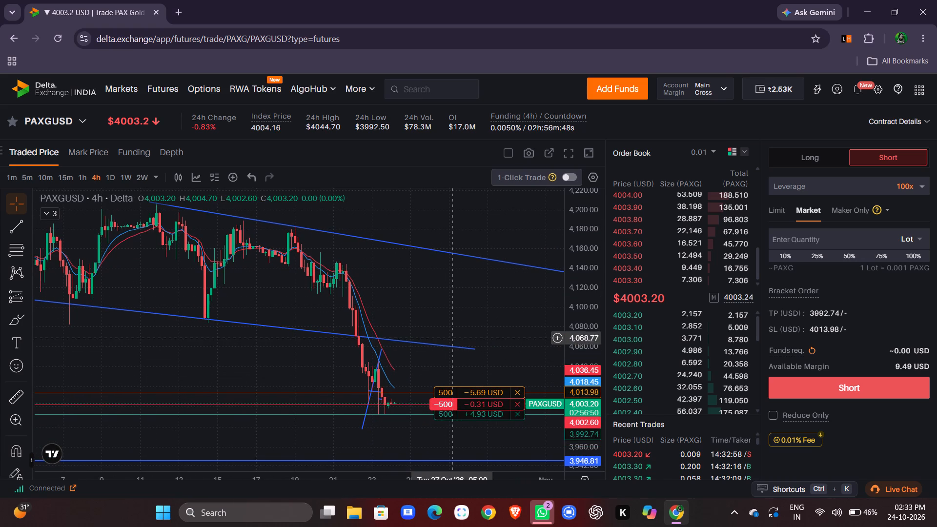
pyautogui.moveTo(468, 289); pyautogui.dragTo(452, 286)
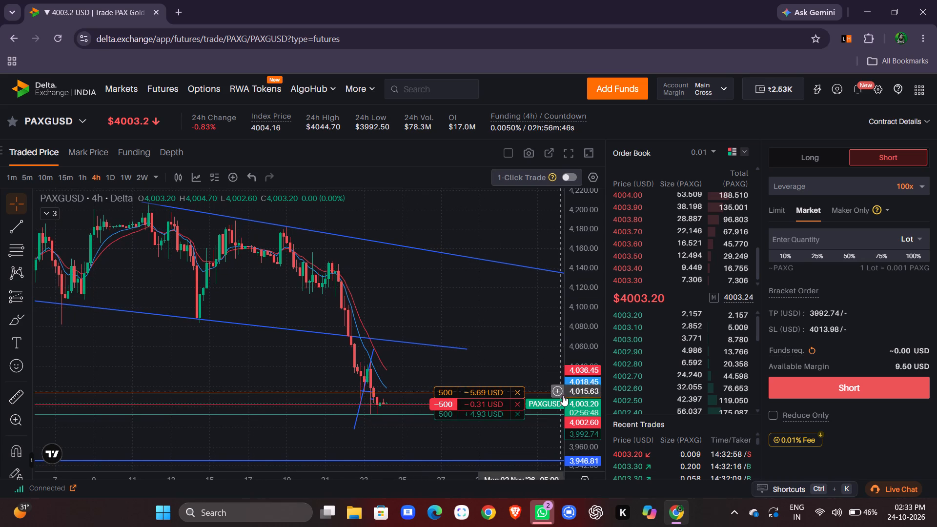
pyautogui.moveTo(582, 401); pyautogui.dragTo(580, 336)
pyautogui.moveTo(512, 334); pyautogui.dragTo(489, 263)
pyautogui.moveTo(575, 388); pyautogui.dragTo(575, 377)
pyautogui.moveTo(499, 293); pyautogui.dragTo(489, 272)
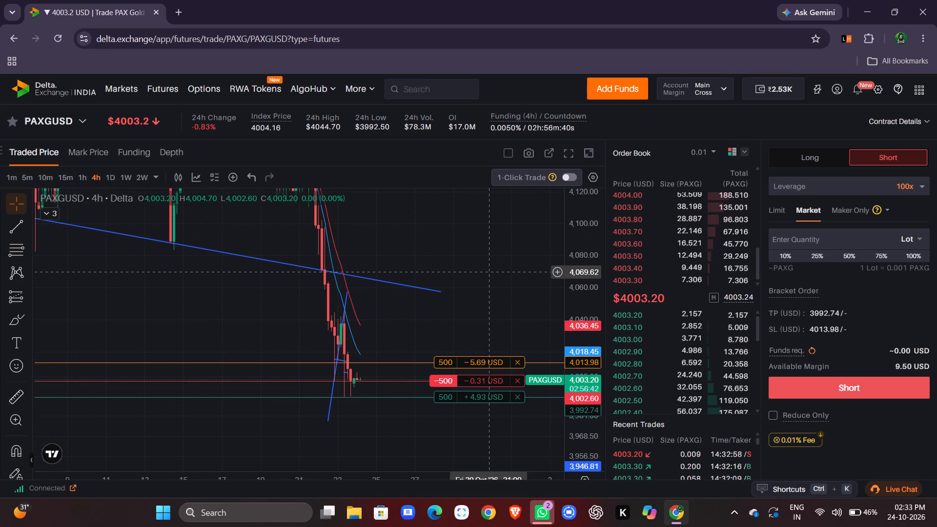
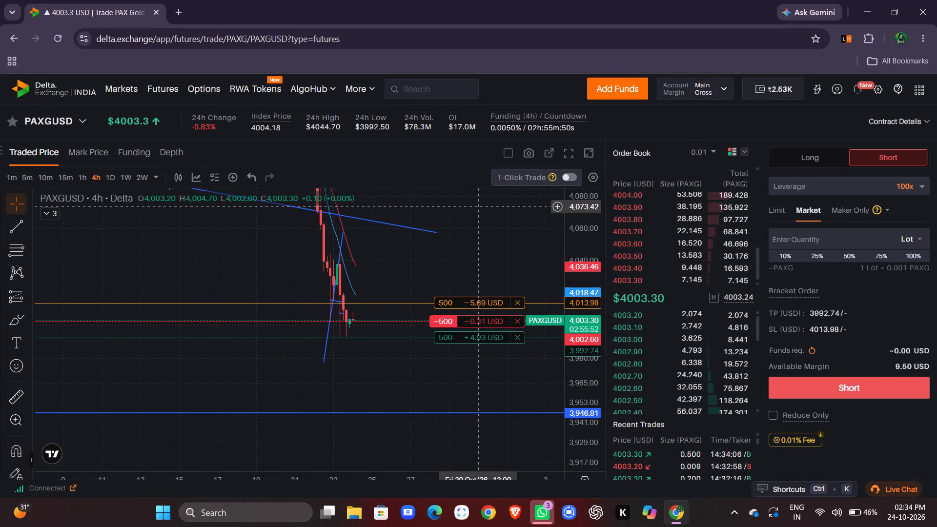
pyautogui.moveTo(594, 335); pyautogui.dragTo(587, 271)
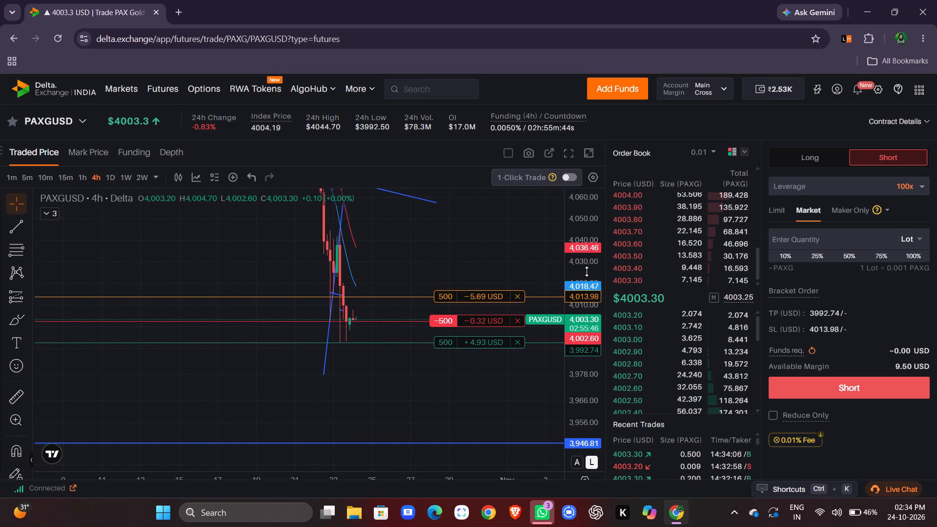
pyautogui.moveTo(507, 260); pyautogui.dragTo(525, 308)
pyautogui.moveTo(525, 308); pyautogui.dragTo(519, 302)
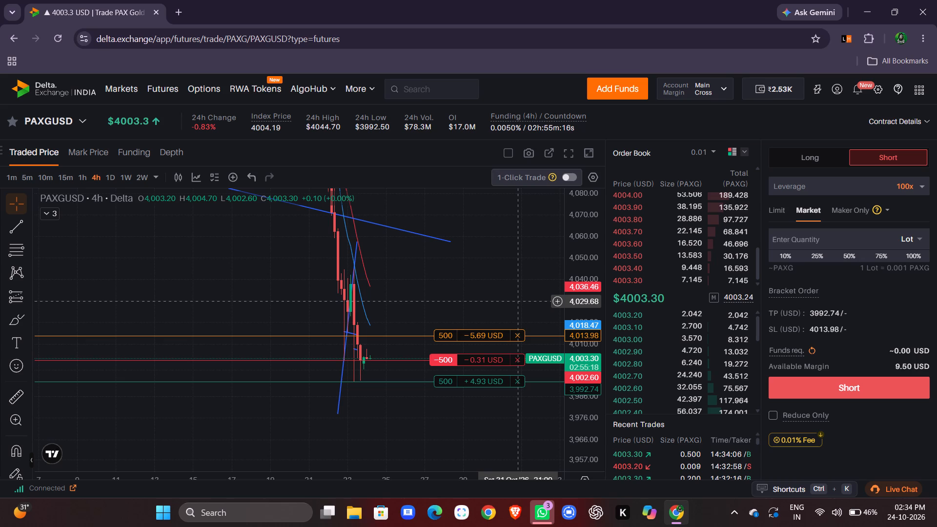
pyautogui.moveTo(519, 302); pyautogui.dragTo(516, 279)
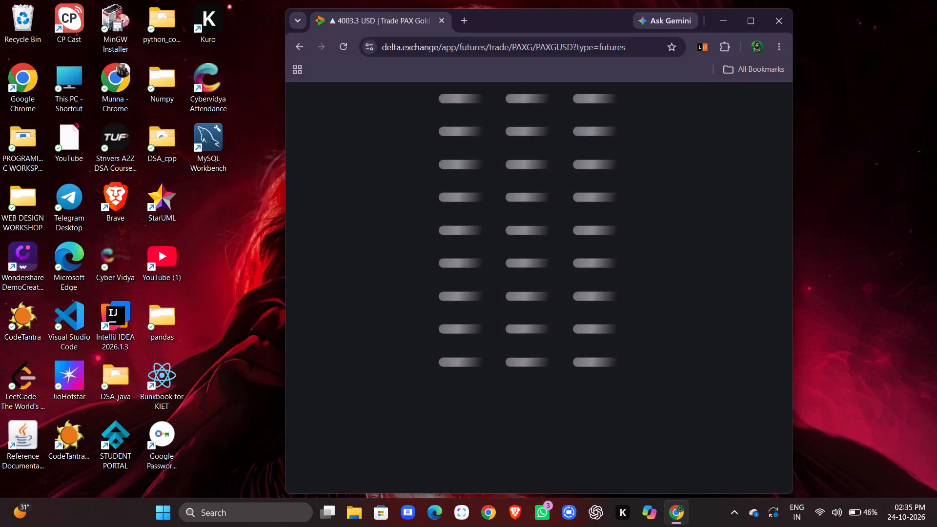
pyautogui.click(748, 15)
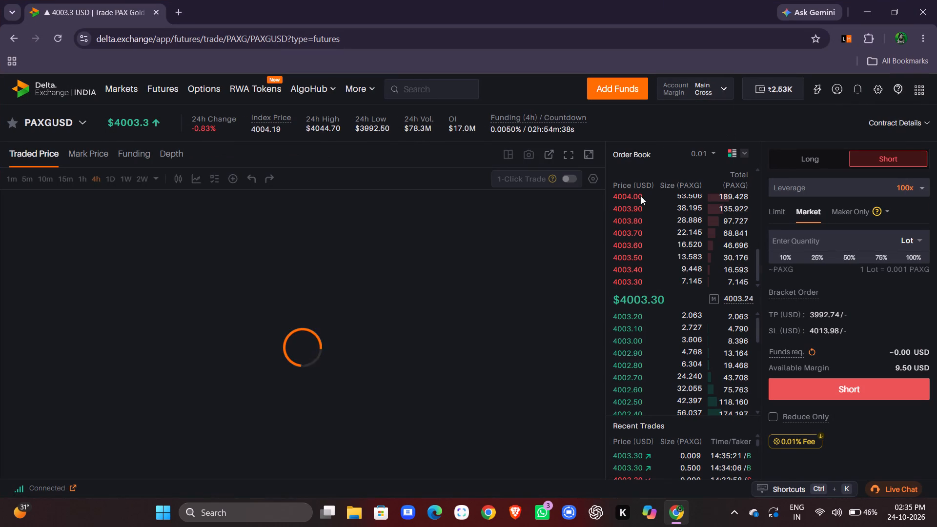
# Examine the latest 4-hour PAXGUSD candles and moving averages against the short's entry, stop loss and take profit lines.
pyautogui.scroll(-1, 554, 292)
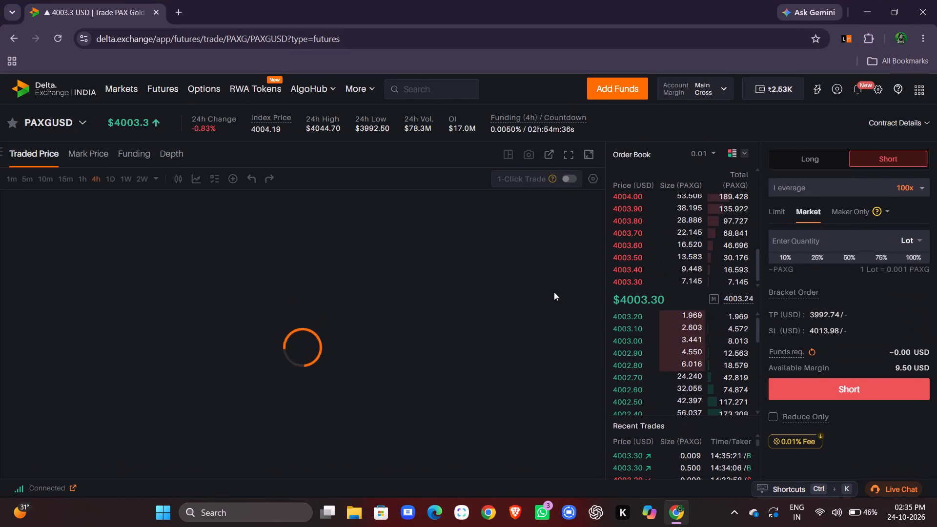
pyautogui.scroll(-1, 554, 292)
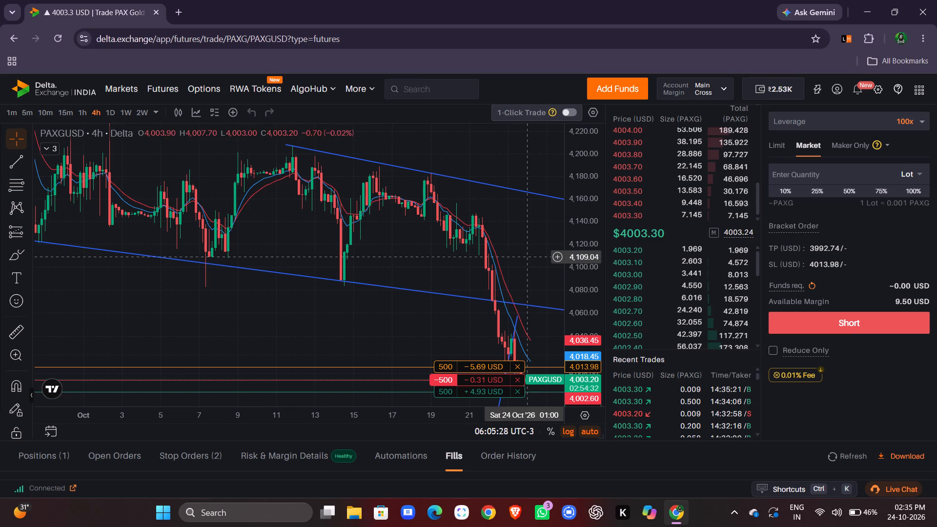
pyautogui.hscroll(-2, 513, 232)
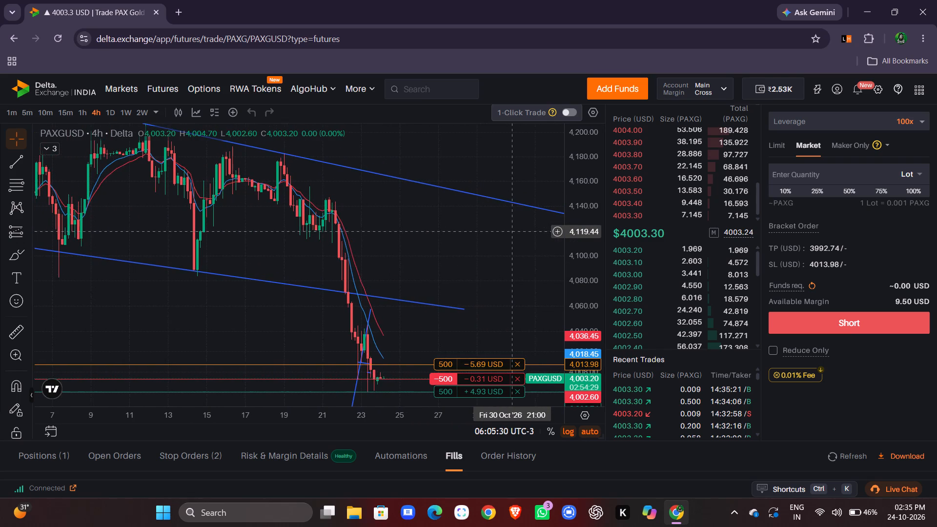
pyautogui.moveTo(574, 365); pyautogui.dragTo(578, 353)
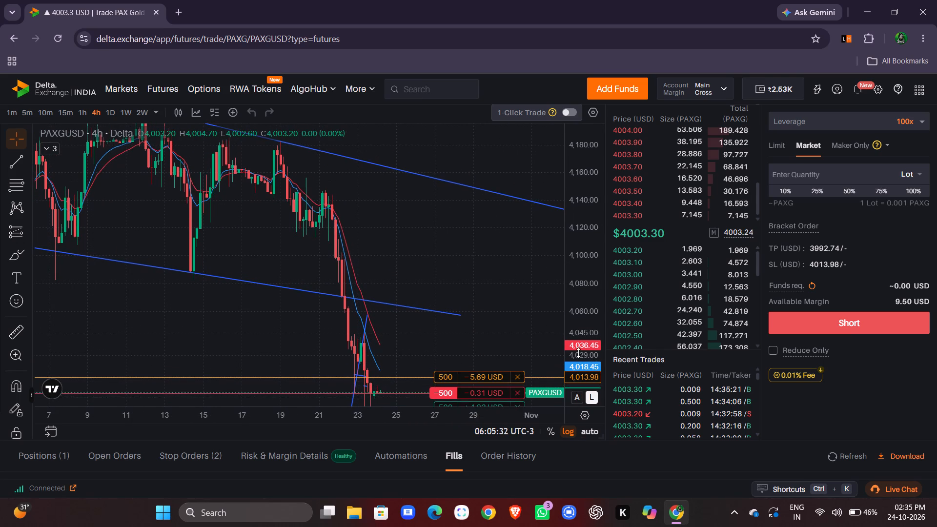
pyautogui.moveTo(542, 346); pyautogui.dragTo(529, 237)
pyautogui.moveTo(583, 309); pyautogui.dragTo(597, 233)
pyautogui.moveTo(556, 243); pyautogui.dragTo(543, 221)
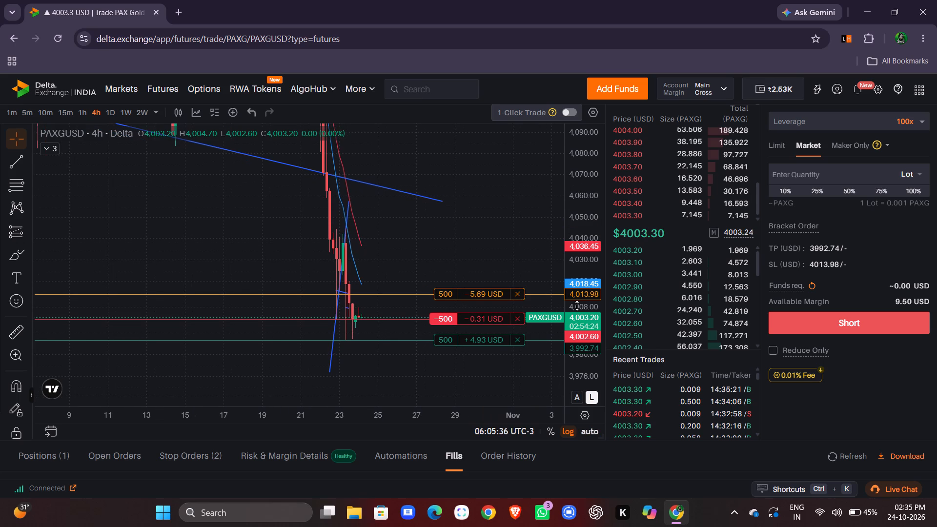
pyautogui.moveTo(577, 305); pyautogui.dragTo(577, 274)
pyautogui.moveTo(535, 274); pyautogui.dragTo(532, 266)
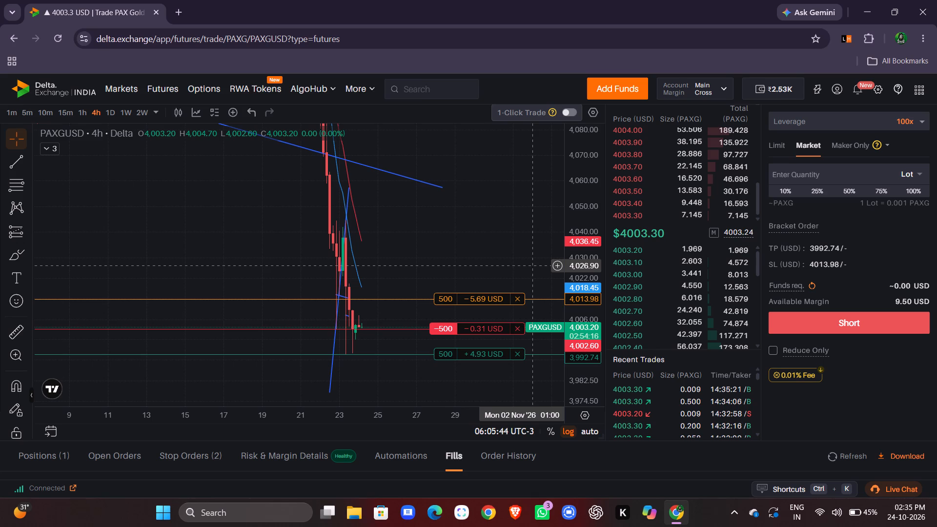
pyautogui.click(587, 306)
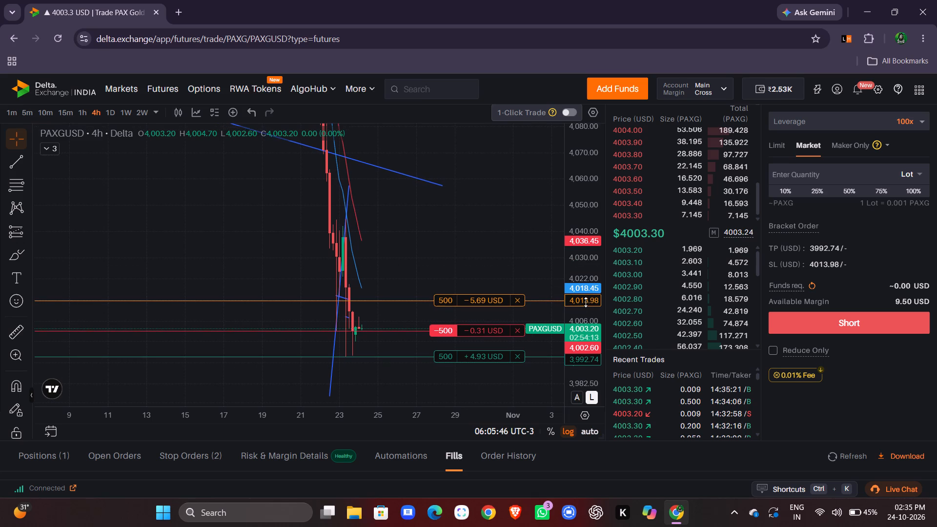
pyautogui.moveTo(533, 245); pyautogui.dragTo(501, 185)
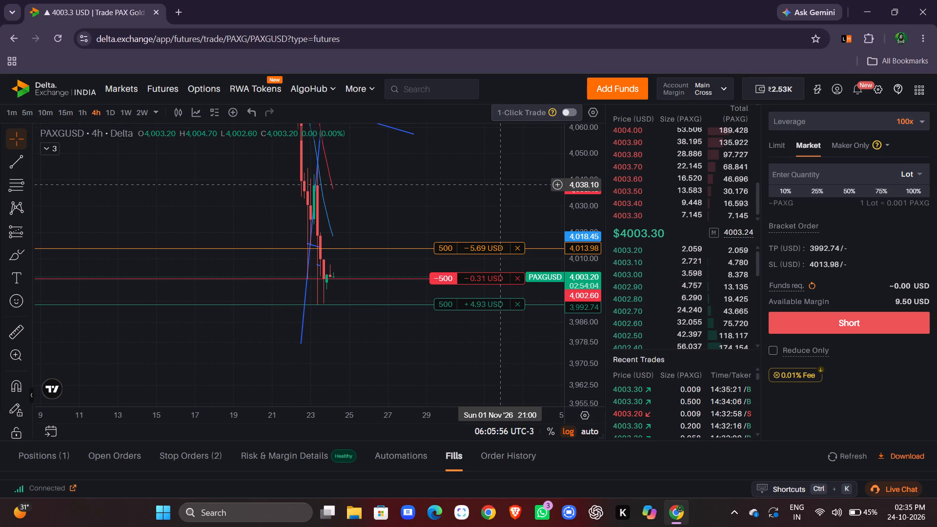
pyautogui.click(588, 145)
pyautogui.moveTo(588, 148); pyautogui.dragTo(586, 169)
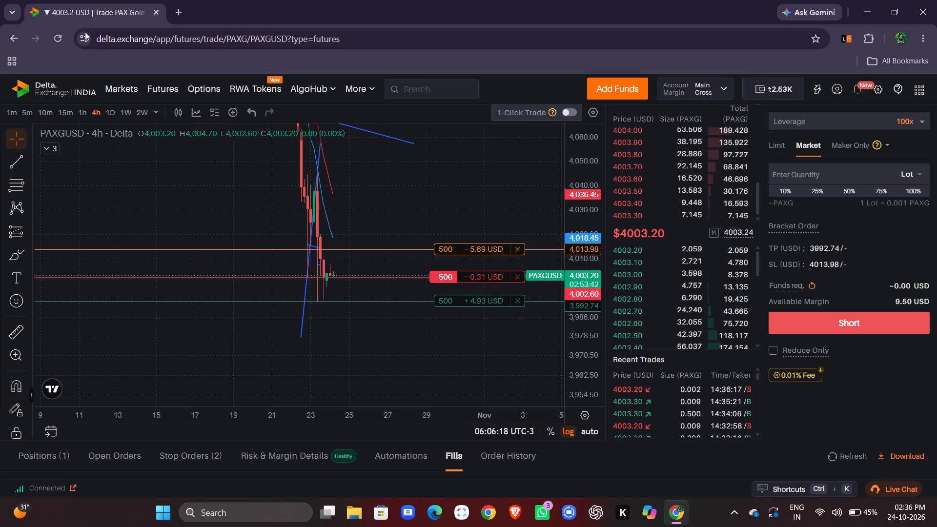
# Switch the PAXGUSD chart to the 1-minute timeframe and examine the latest price action near the short's entry line.
pyautogui.click(7, 115)
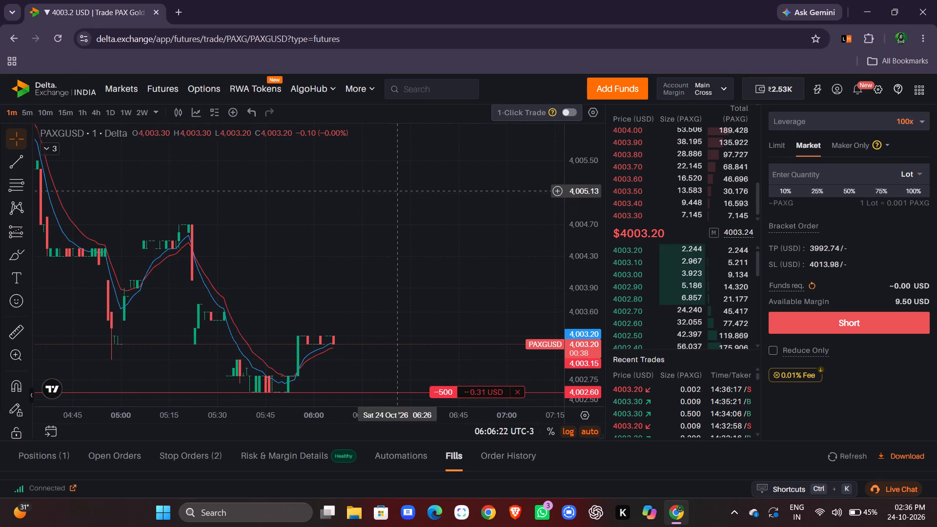
pyautogui.moveTo(587, 146); pyautogui.dragTo(595, 167)
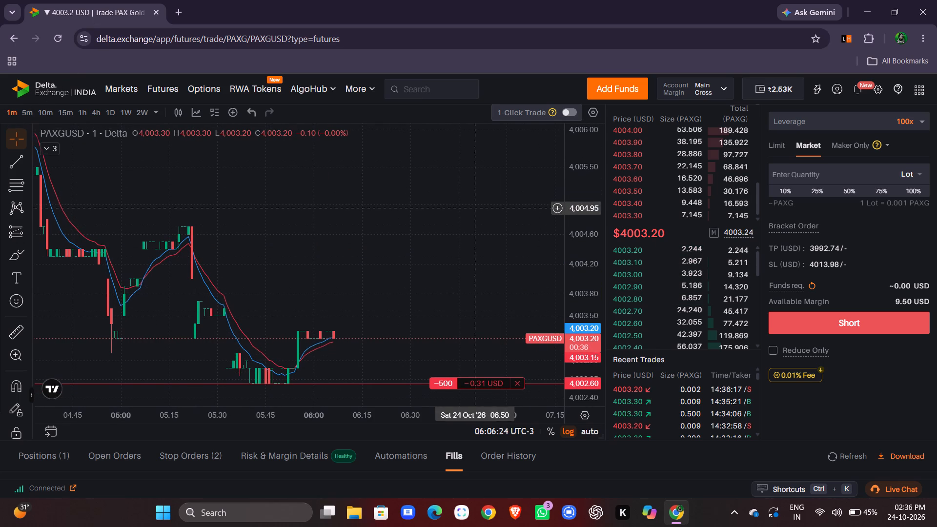
pyautogui.moveTo(470, 210); pyautogui.dragTo(494, 182)
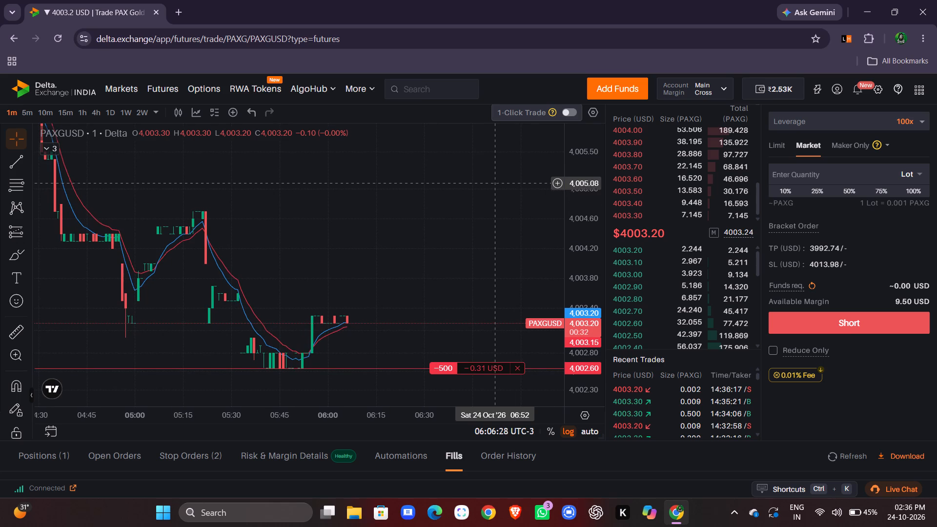
pyautogui.click(587, 326)
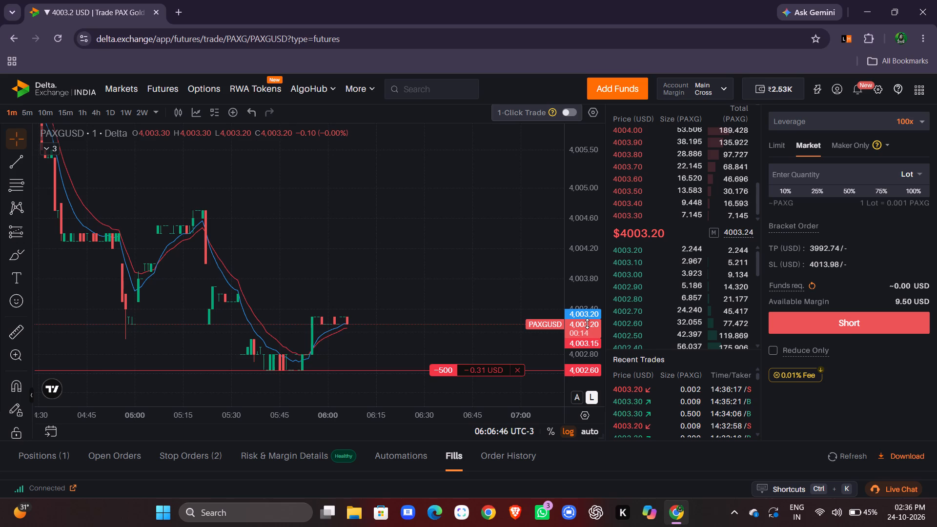
# Switch the PAXGUSD chart to the 1-hour timeframe and lower the 500-lot short's take profit line to 3975.22.
pyautogui.click(84, 108)
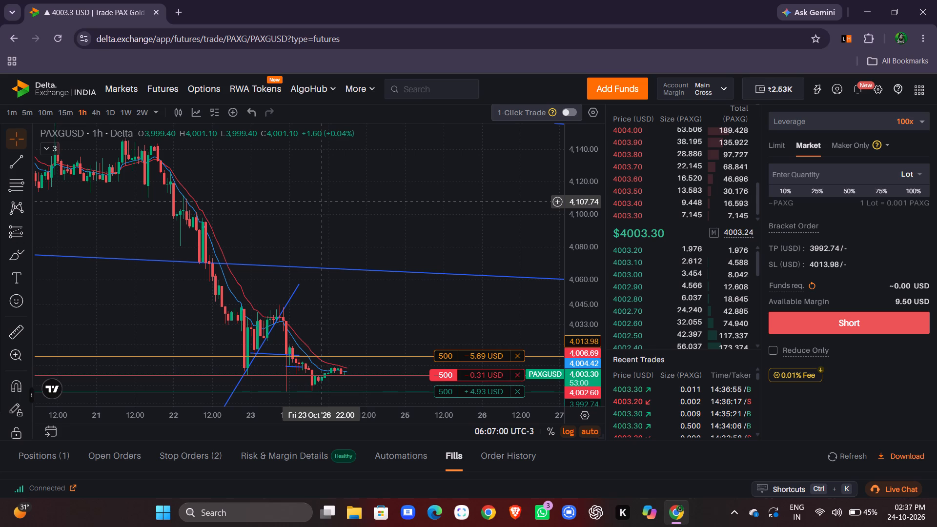
pyautogui.moveTo(431, 242); pyautogui.dragTo(431, 179)
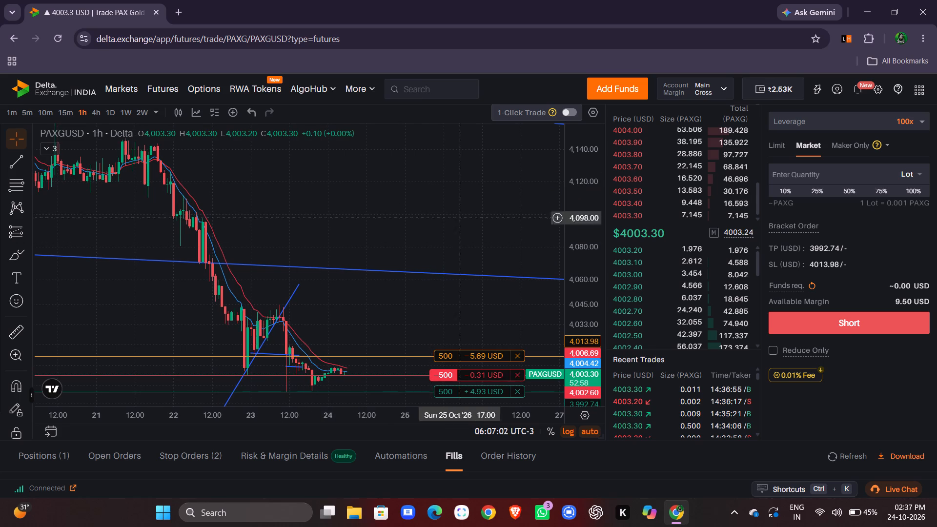
pyautogui.moveTo(571, 318); pyautogui.dragTo(569, 304)
pyautogui.moveTo(488, 314); pyautogui.dragTo(488, 248)
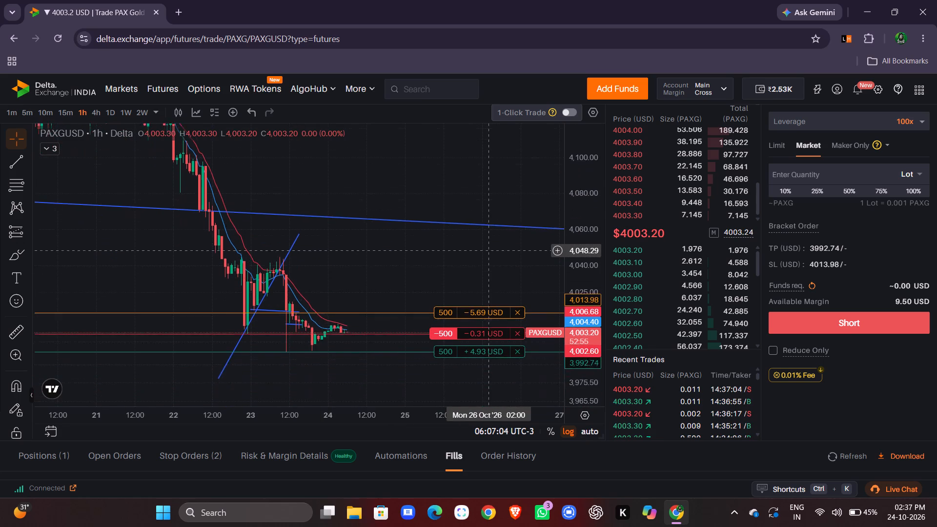
pyautogui.moveTo(488, 248); pyautogui.dragTo(484, 202)
pyautogui.moveTo(487, 302); pyautogui.dragTo(496, 339)
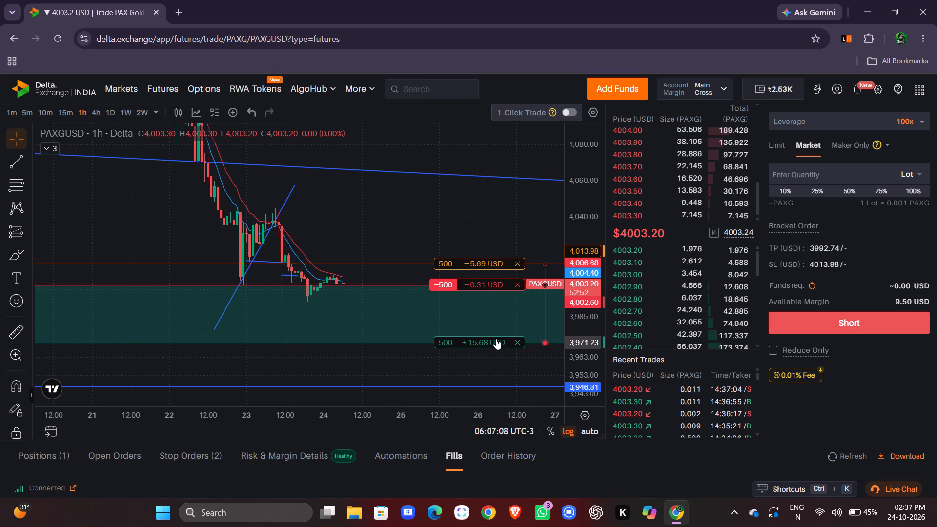
pyautogui.moveTo(496, 339); pyautogui.dragTo(496, 335)
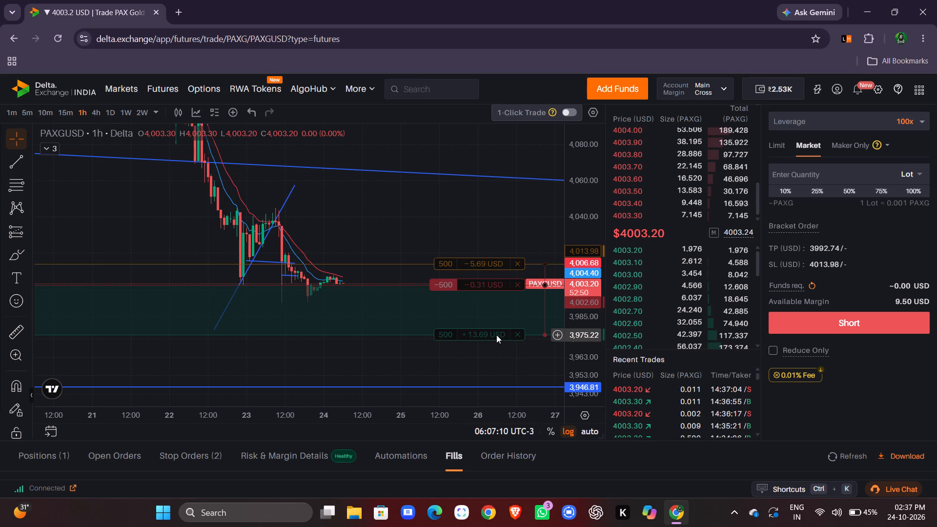
# Switch the PAXGUSD chart to the 4-hour timeframe and examine the take profit and stop loss lines against the recent drop.
pyautogui.click(96, 110)
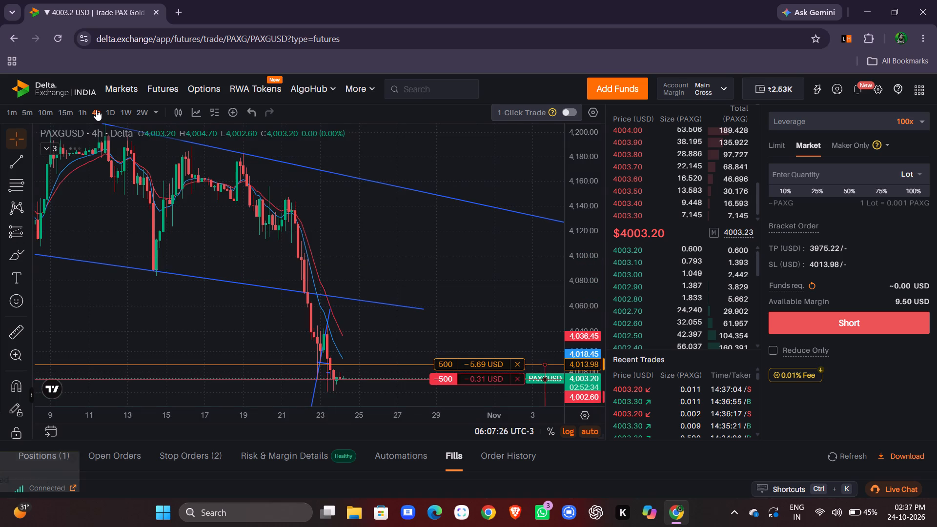
pyautogui.moveTo(432, 280); pyautogui.dragTo(432, 252)
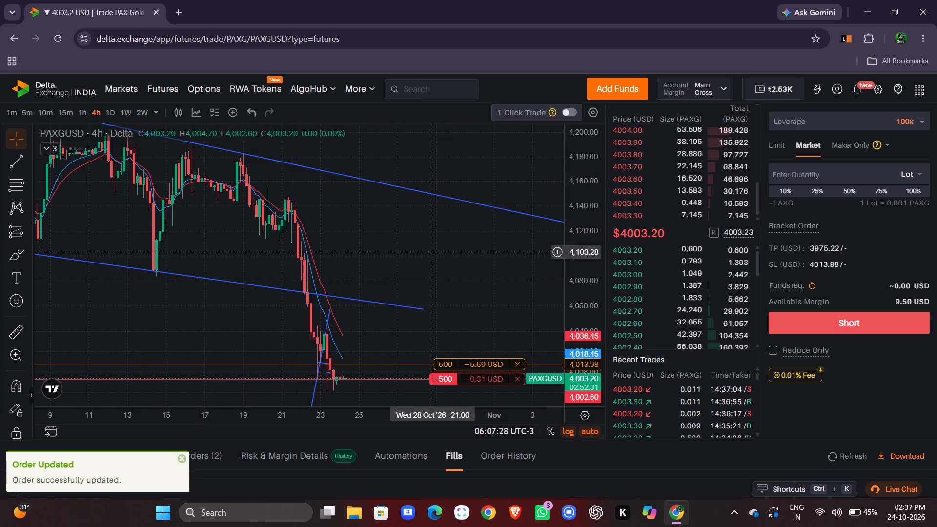
pyautogui.moveTo(453, 275); pyautogui.dragTo(453, 233)
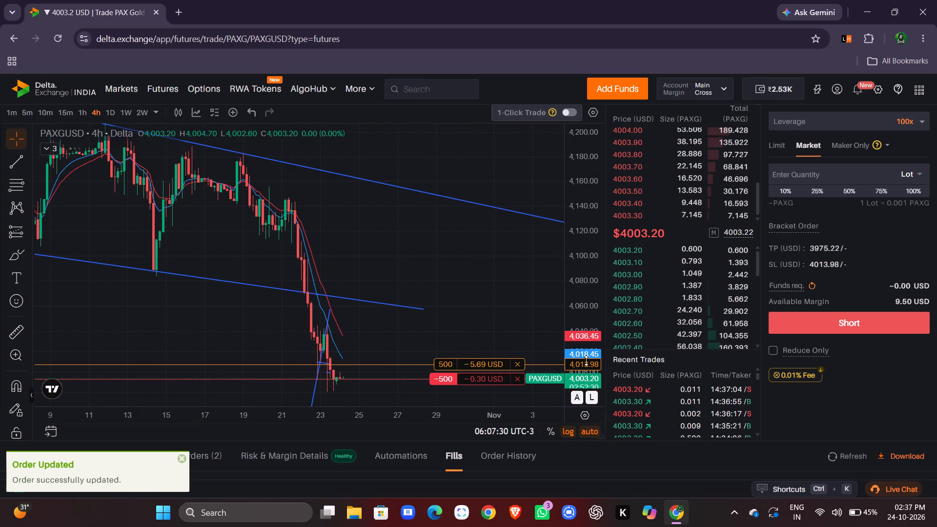
pyautogui.moveTo(586, 361); pyautogui.dragTo(589, 336)
pyautogui.moveTo(506, 326); pyautogui.dragTo(506, 261)
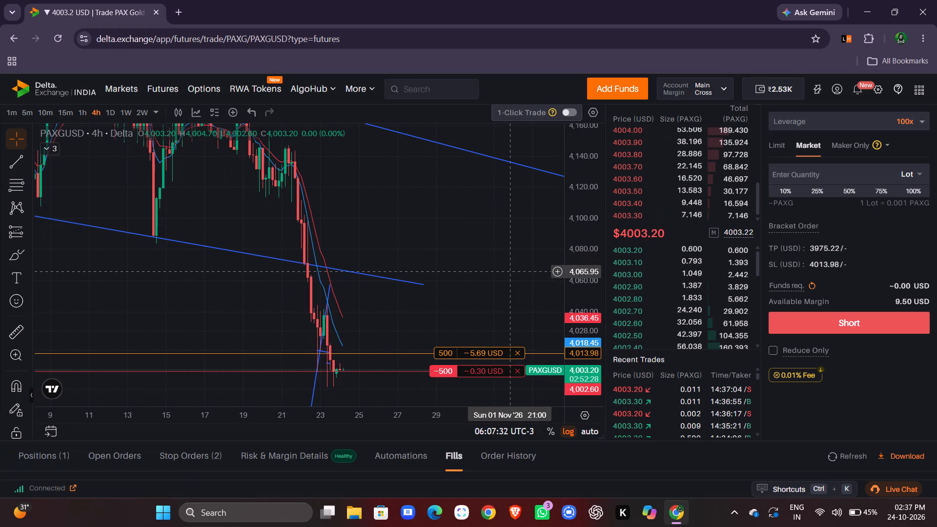
pyautogui.moveTo(509, 271); pyautogui.dragTo(509, 248)
pyautogui.moveTo(588, 345); pyautogui.dragTo(588, 332)
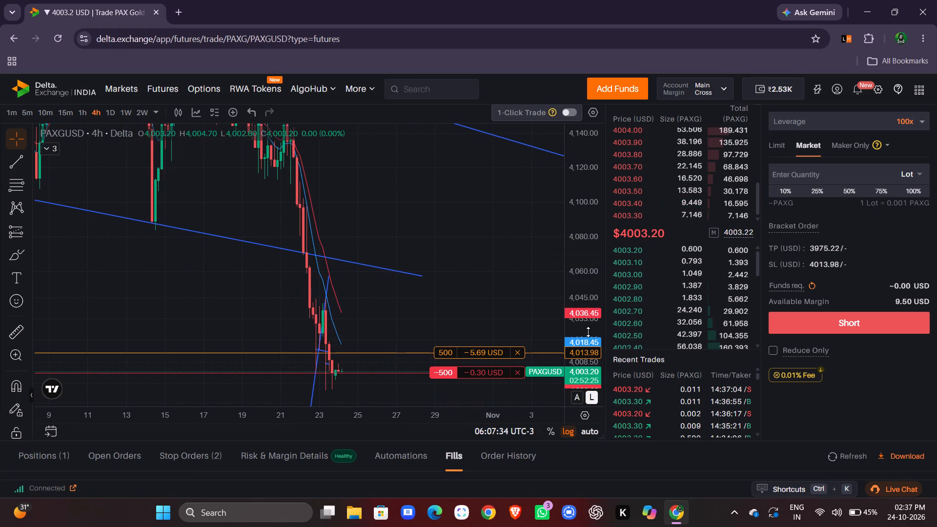
pyautogui.moveTo(542, 326); pyautogui.dragTo(524, 262)
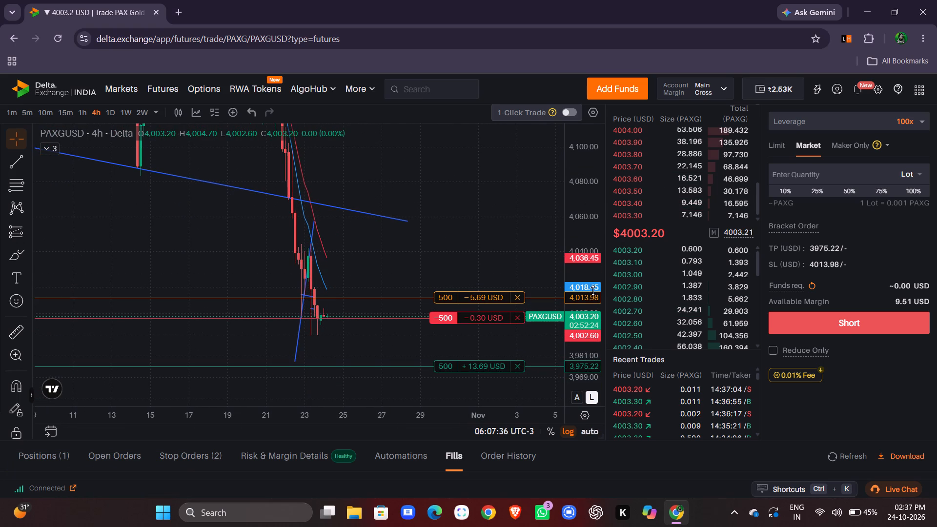
pyautogui.click(593, 290)
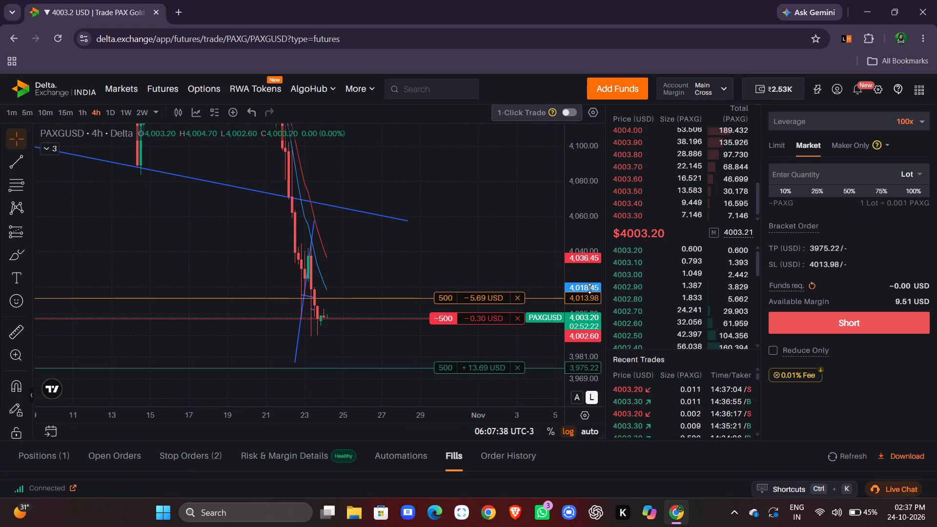
pyautogui.moveTo(590, 288); pyautogui.dragTo(587, 282)
pyautogui.moveTo(505, 262); pyautogui.dragTo(505, 247)
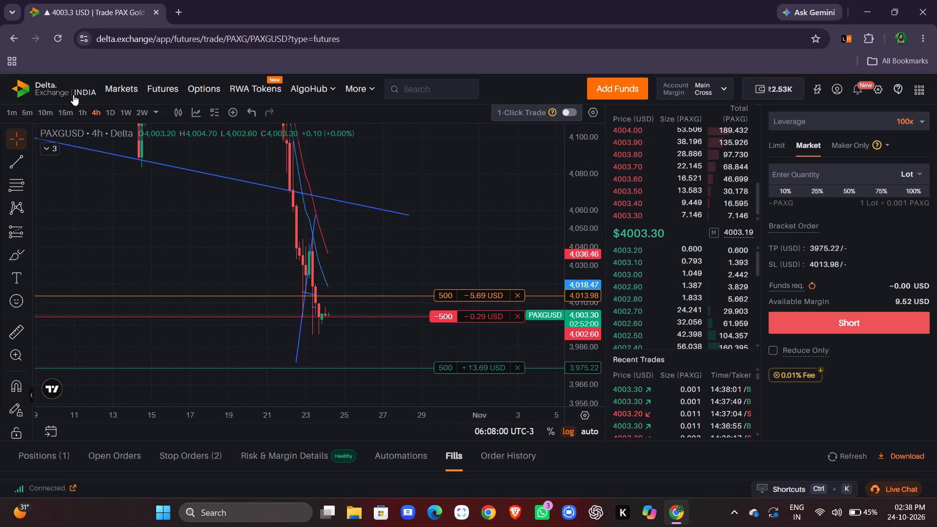
# Switch the PAXGUSD chart to the 1-day timeframe and compare the short's take profit with earlier lows and the 3946.81 horizontal line.
pyautogui.click(114, 108)
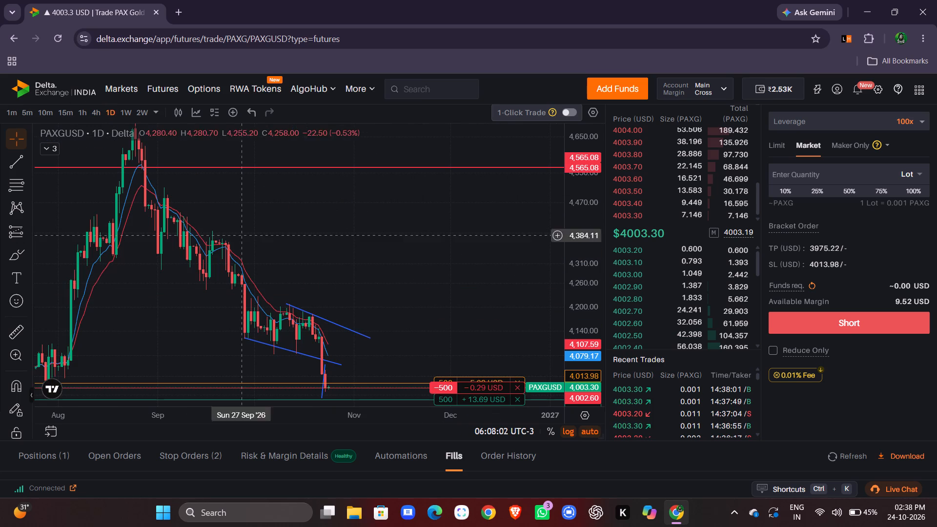
pyautogui.moveTo(366, 267); pyautogui.dragTo(435, 155)
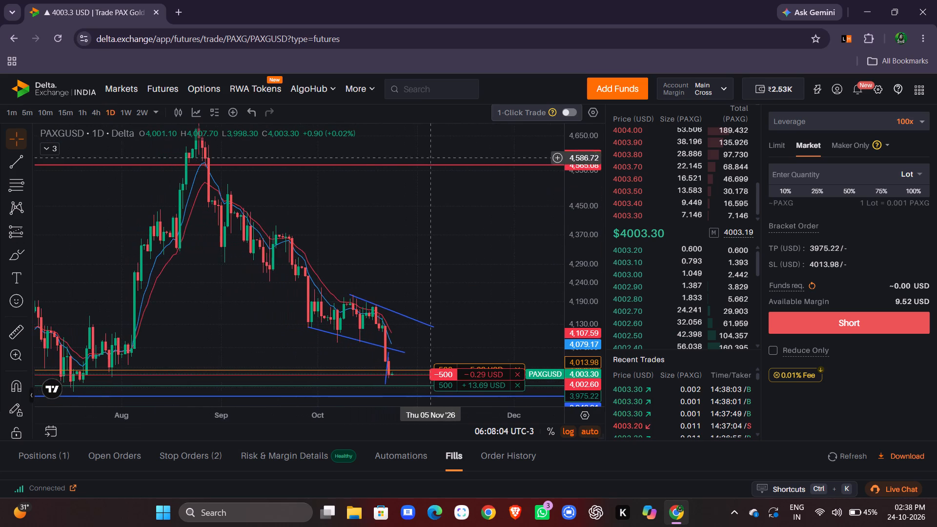
pyautogui.moveTo(435, 155); pyautogui.dragTo(435, 154)
pyautogui.moveTo(481, 263); pyautogui.dragTo(493, 216)
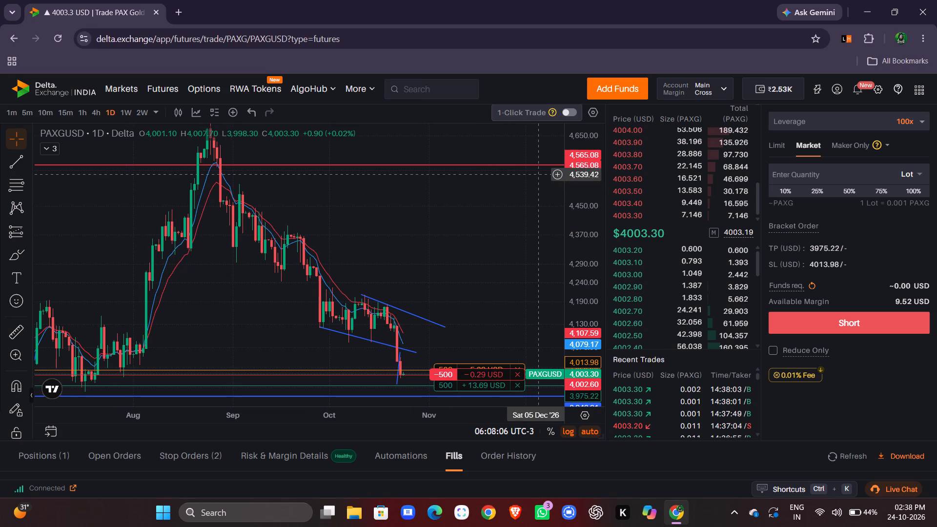
pyautogui.moveTo(478, 232); pyautogui.dragTo(488, 182)
pyautogui.moveTo(521, 228); pyautogui.dragTo(532, 201)
pyautogui.moveTo(593, 278); pyautogui.dragTo(588, 265)
pyautogui.moveTo(518, 289); pyautogui.dragTo(544, 175)
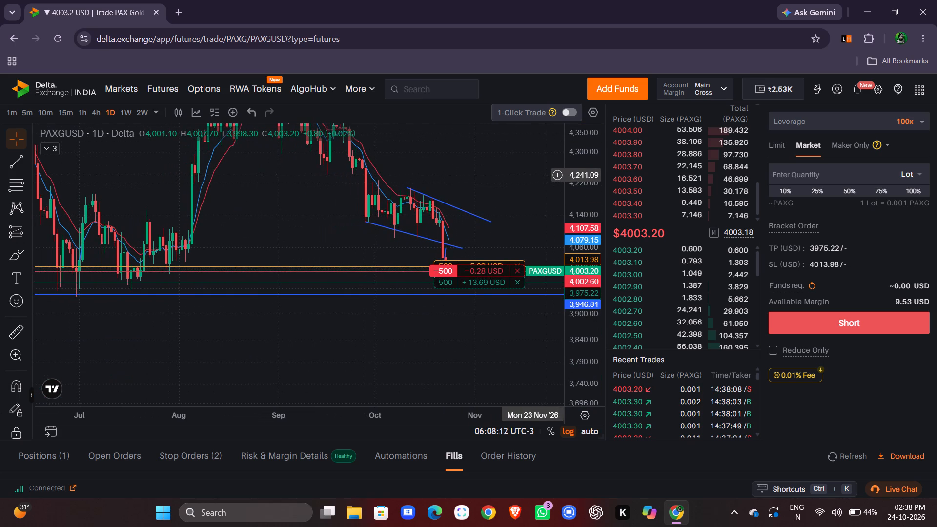
pyautogui.moveTo(544, 175); pyautogui.dragTo(507, 177)
pyautogui.click(507, 177)
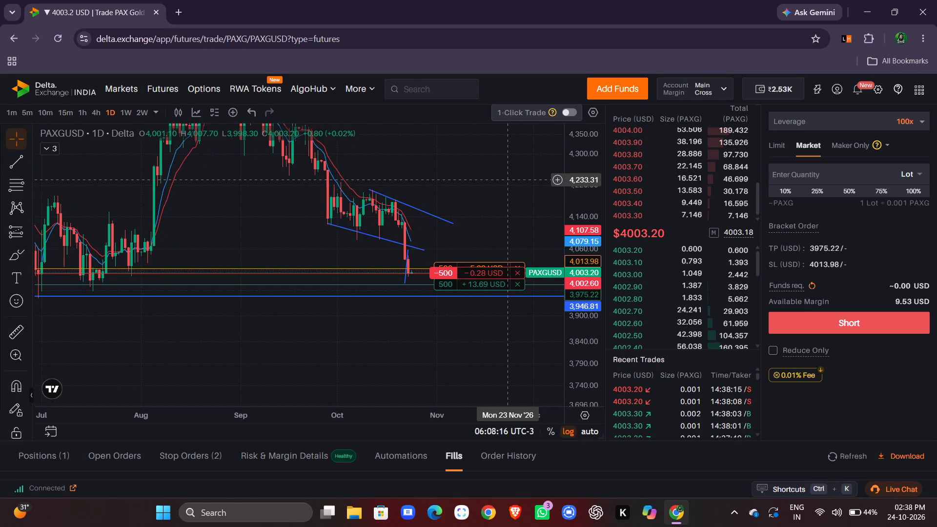
pyautogui.moveTo(598, 288); pyautogui.dragTo(577, 10)
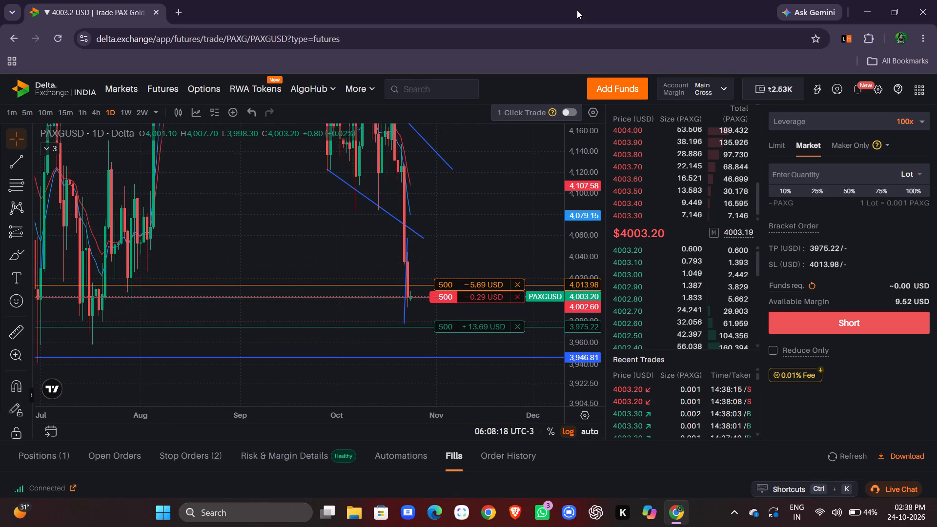
pyautogui.moveTo(589, 282); pyautogui.dragTo(578, 229)
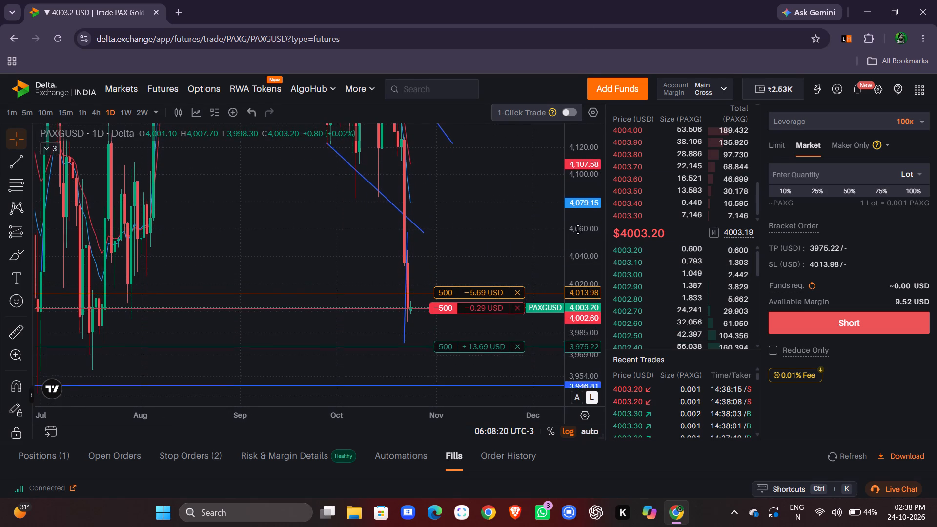
pyautogui.moveTo(578, 229); pyautogui.dragTo(586, 272)
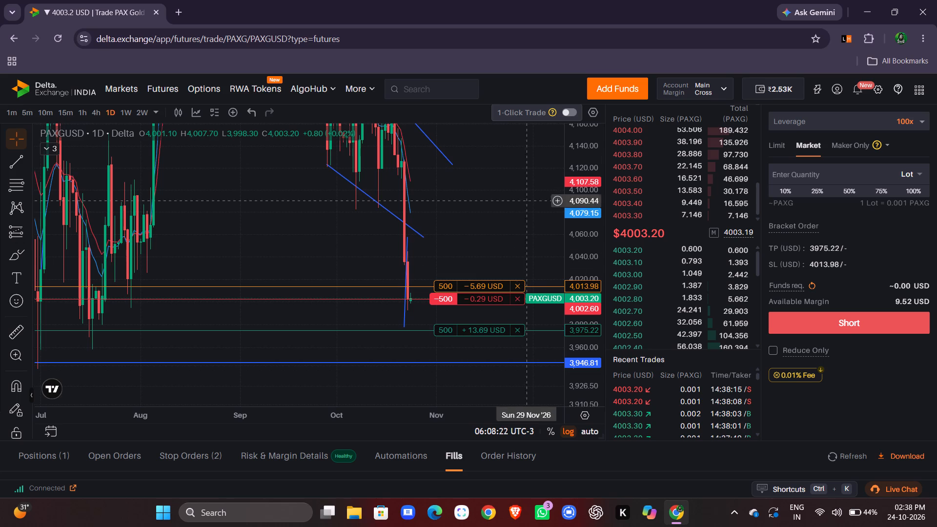
# Place a Short Position projection on the PAXGUSD daily chart just after the latest candle, with its entry at about 4001.75.
pyautogui.moveTo(577, 147); pyautogui.dragTo(583, 180)
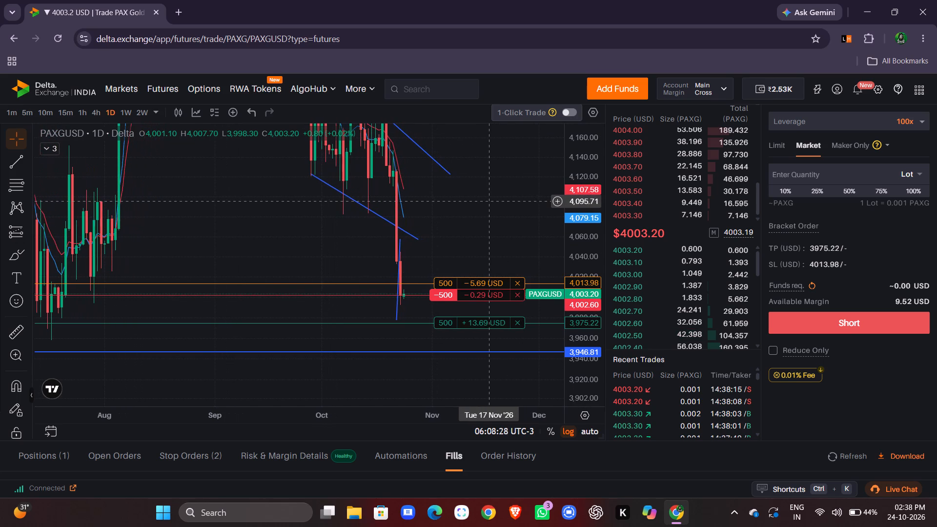
pyautogui.moveTo(569, 312); pyautogui.dragTo(568, 251)
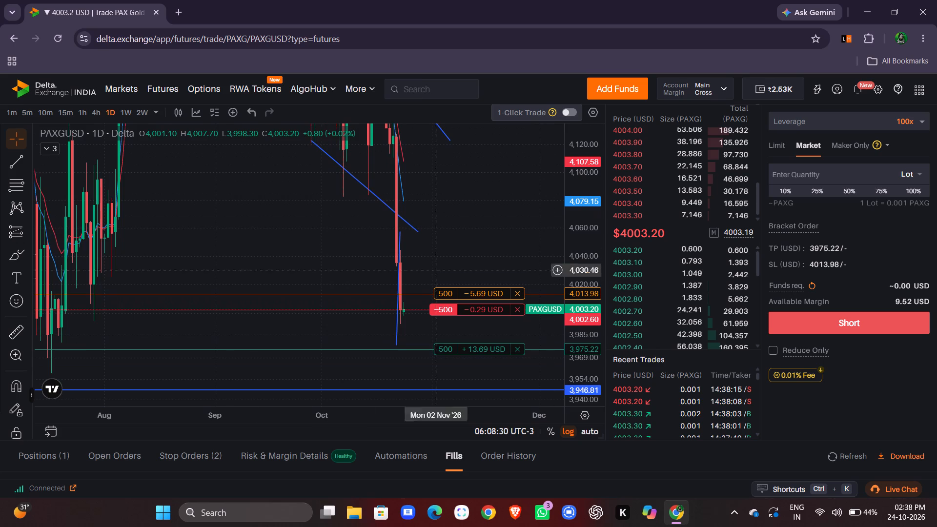
pyautogui.click(25, 232)
pyautogui.click(31, 233)
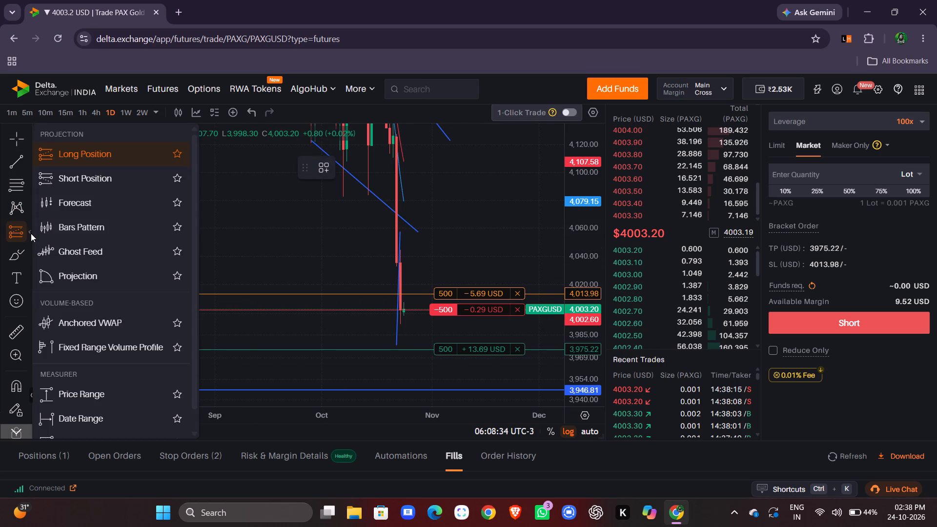
pyautogui.click(109, 186)
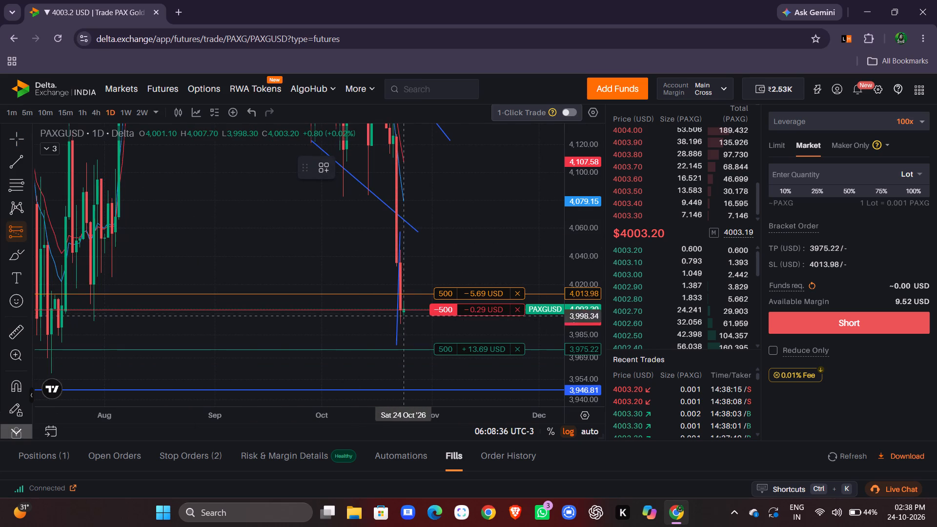
pyautogui.click(419, 311)
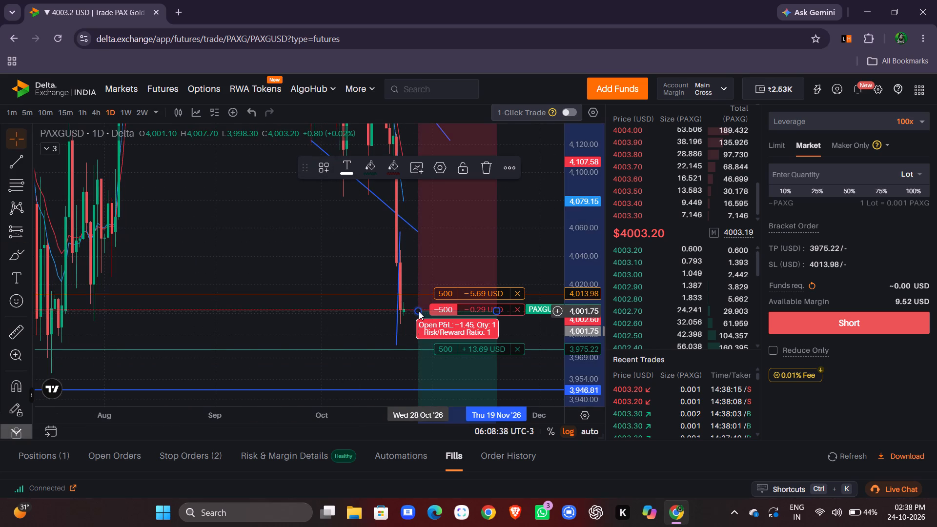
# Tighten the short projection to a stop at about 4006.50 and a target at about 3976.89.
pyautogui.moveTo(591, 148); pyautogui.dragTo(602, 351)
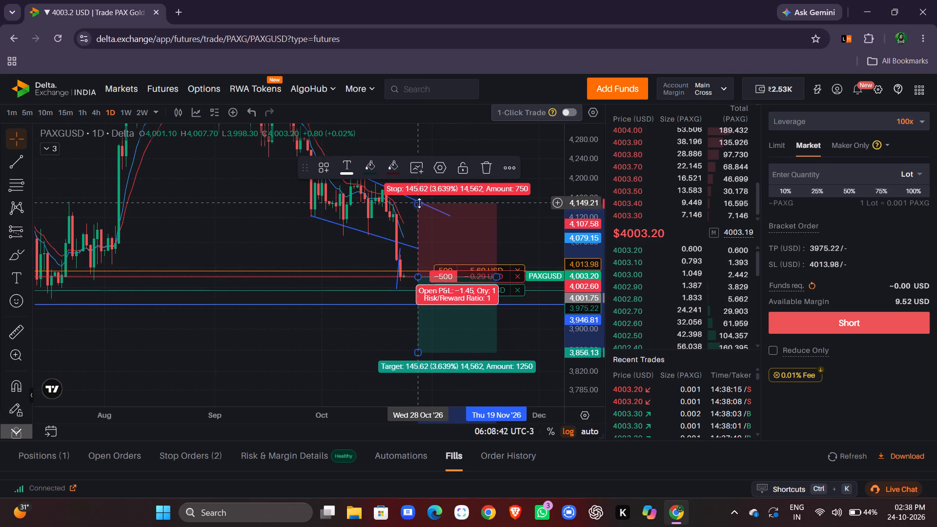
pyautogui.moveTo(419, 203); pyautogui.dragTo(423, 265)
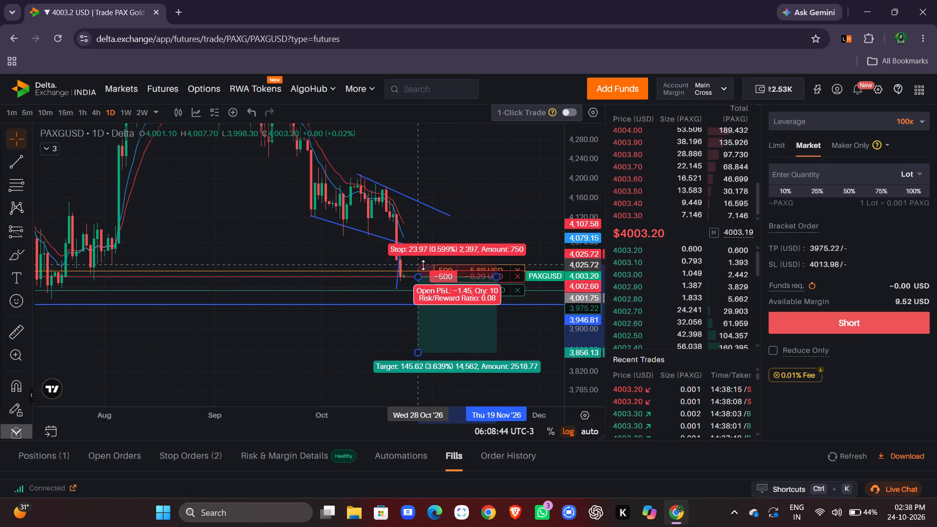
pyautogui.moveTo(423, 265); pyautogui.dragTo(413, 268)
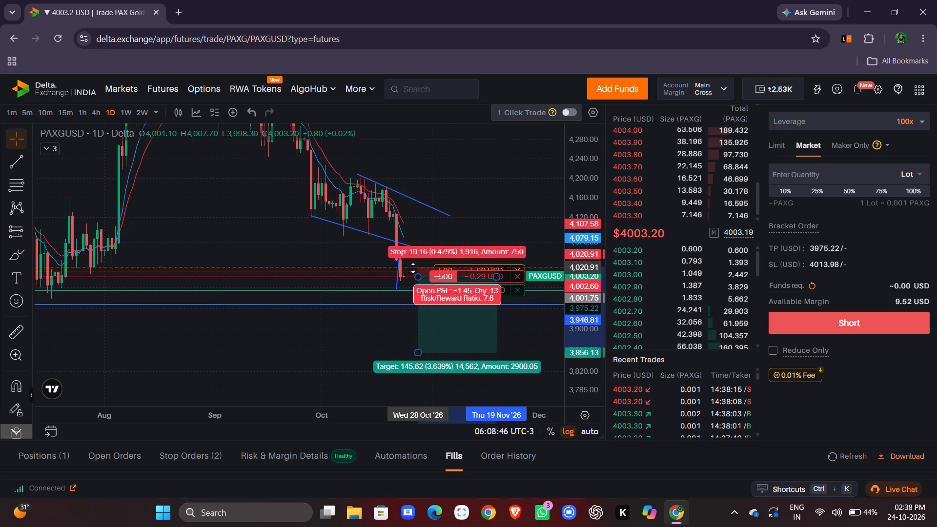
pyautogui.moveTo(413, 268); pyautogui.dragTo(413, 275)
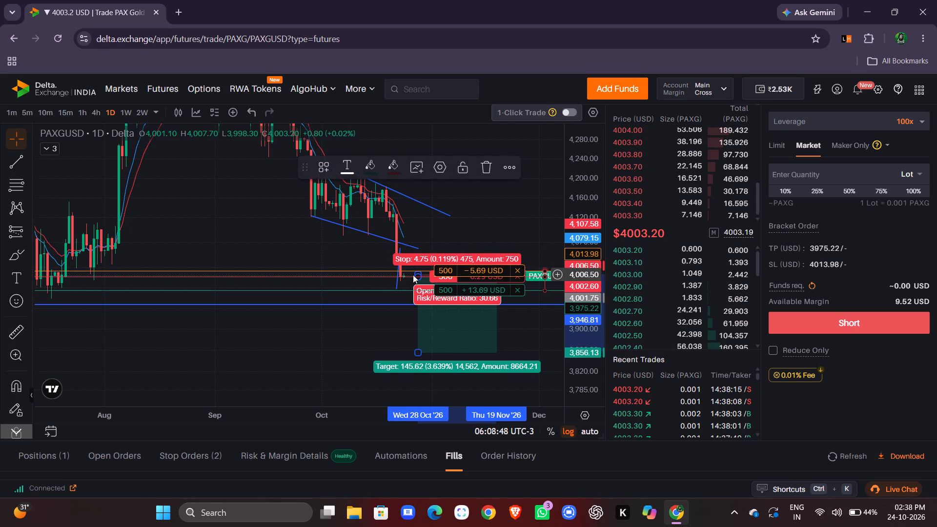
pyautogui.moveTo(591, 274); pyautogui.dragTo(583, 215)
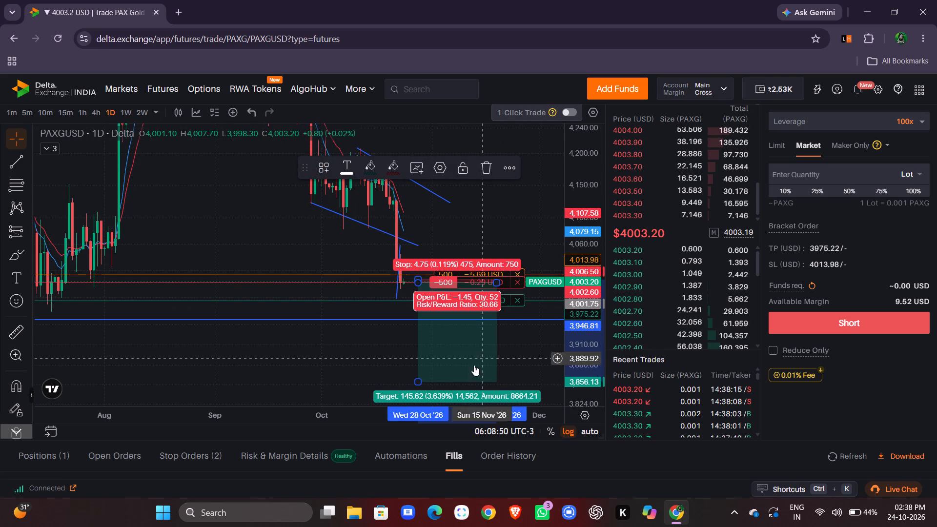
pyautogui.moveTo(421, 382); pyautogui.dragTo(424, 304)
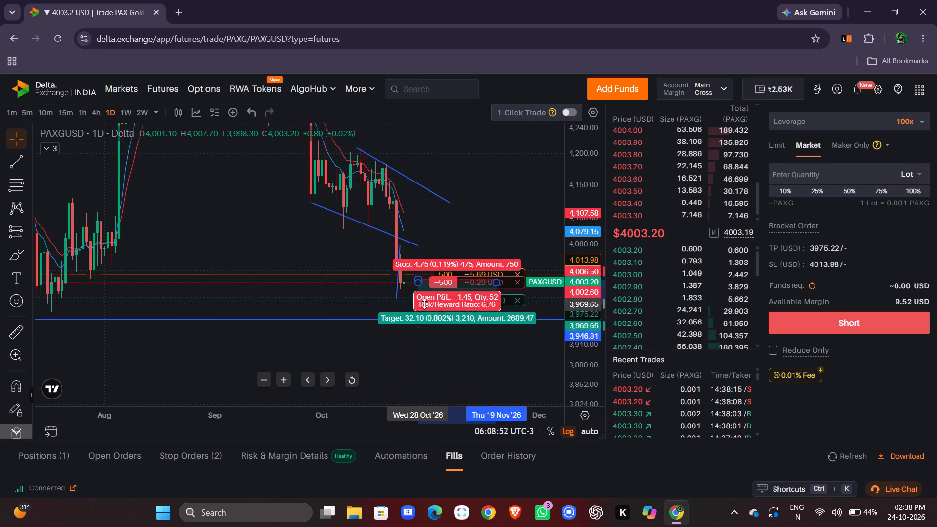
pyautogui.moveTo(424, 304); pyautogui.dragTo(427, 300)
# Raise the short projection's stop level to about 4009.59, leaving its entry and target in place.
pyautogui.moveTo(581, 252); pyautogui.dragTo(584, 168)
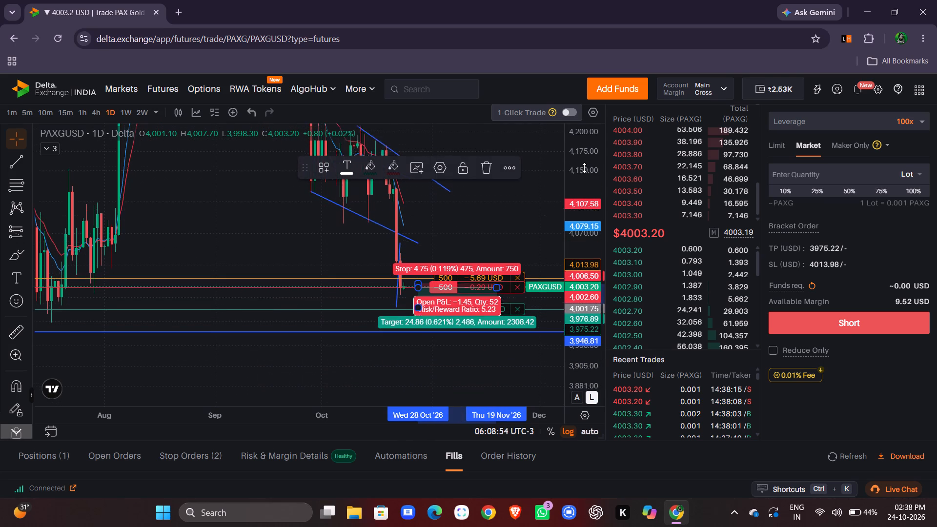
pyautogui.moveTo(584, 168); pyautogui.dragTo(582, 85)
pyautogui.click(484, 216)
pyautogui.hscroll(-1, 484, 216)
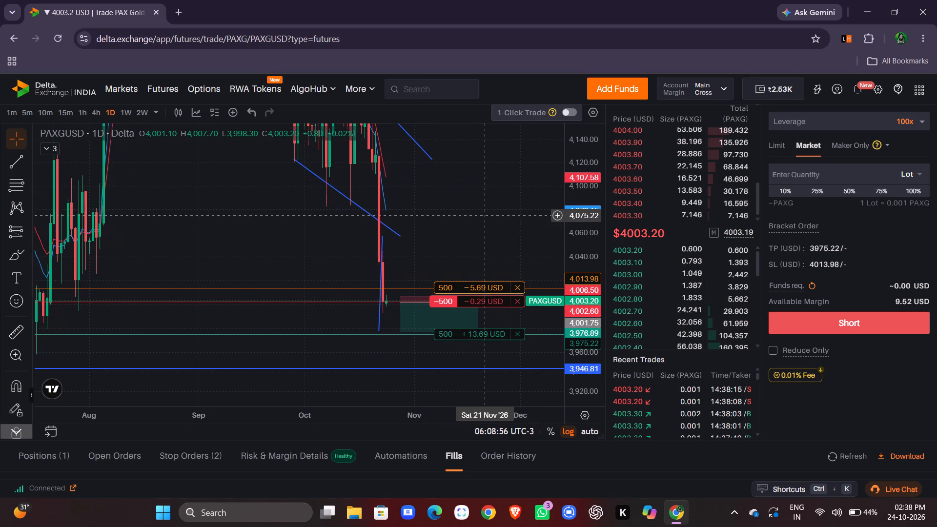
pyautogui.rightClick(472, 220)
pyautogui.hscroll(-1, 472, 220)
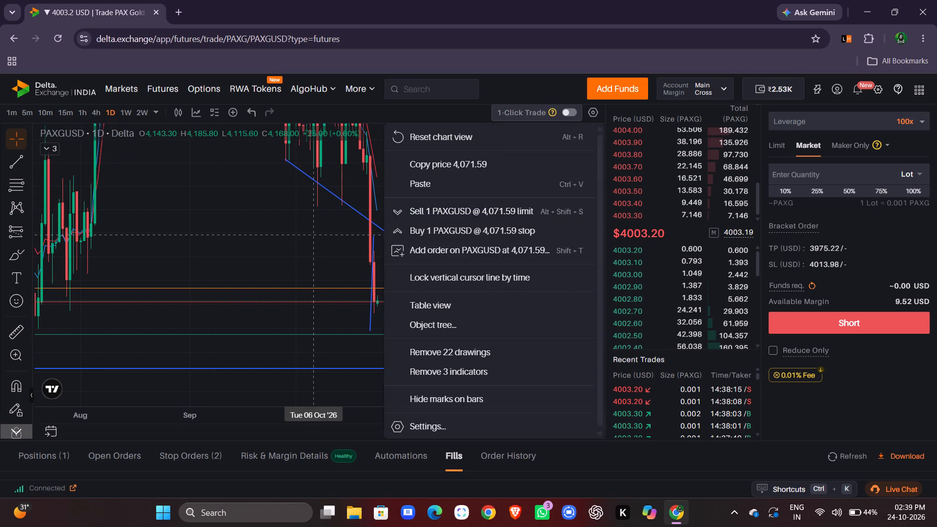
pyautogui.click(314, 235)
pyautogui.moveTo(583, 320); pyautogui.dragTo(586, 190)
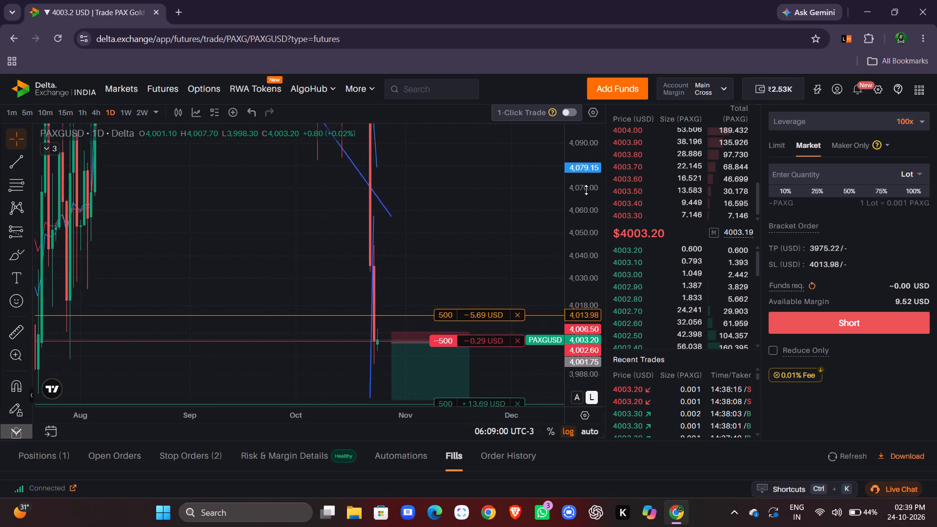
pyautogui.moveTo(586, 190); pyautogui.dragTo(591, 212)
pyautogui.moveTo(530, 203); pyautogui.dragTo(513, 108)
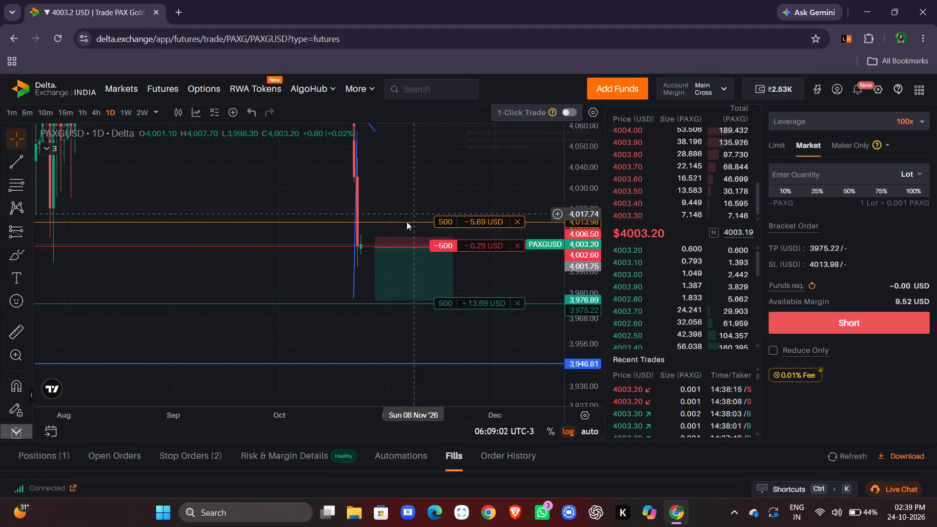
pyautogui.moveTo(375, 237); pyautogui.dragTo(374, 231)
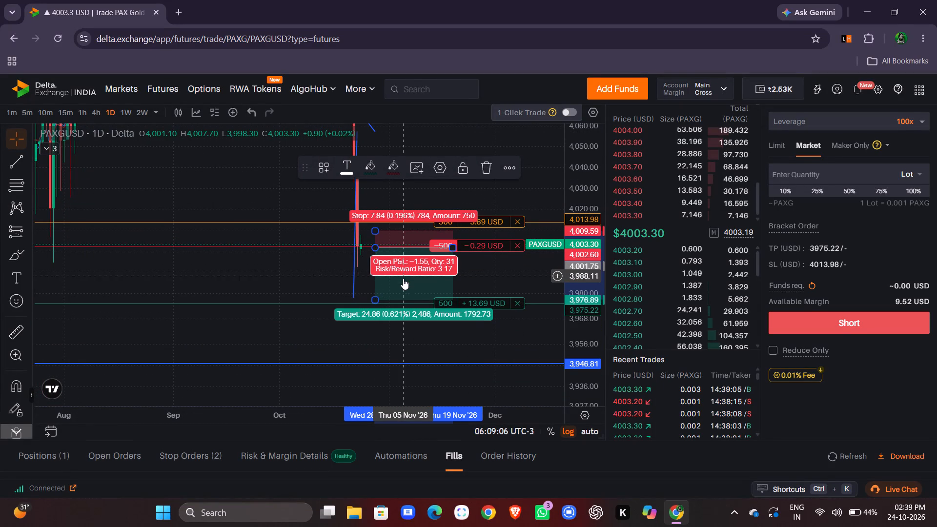
# Move the whole short projection so it starts at 21 Oct '26 with its entry at 4003.20.
pyautogui.click(403, 279)
pyautogui.moveTo(407, 281); pyautogui.dragTo(407, 278)
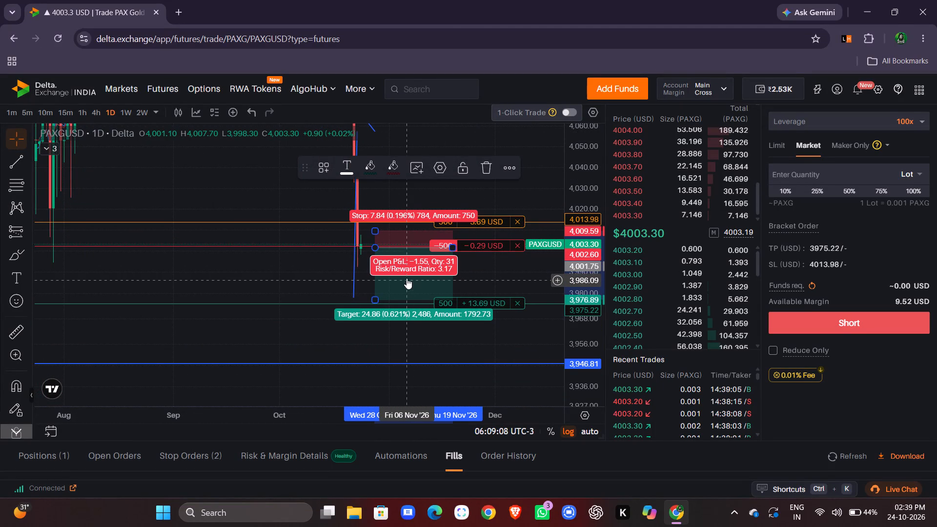
pyautogui.moveTo(407, 278); pyautogui.dragTo(403, 281)
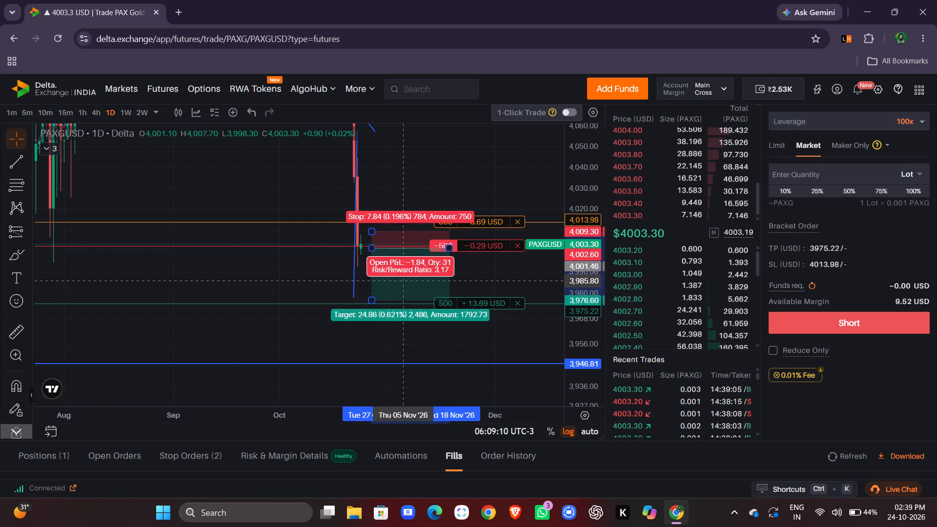
pyautogui.moveTo(403, 281); pyautogui.dragTo(382, 281)
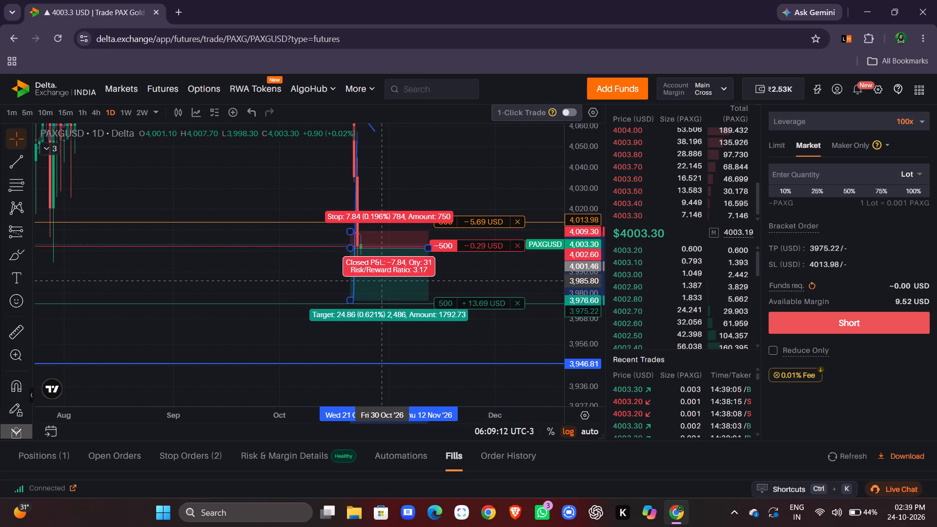
pyautogui.moveTo(382, 281); pyautogui.dragTo(382, 278)
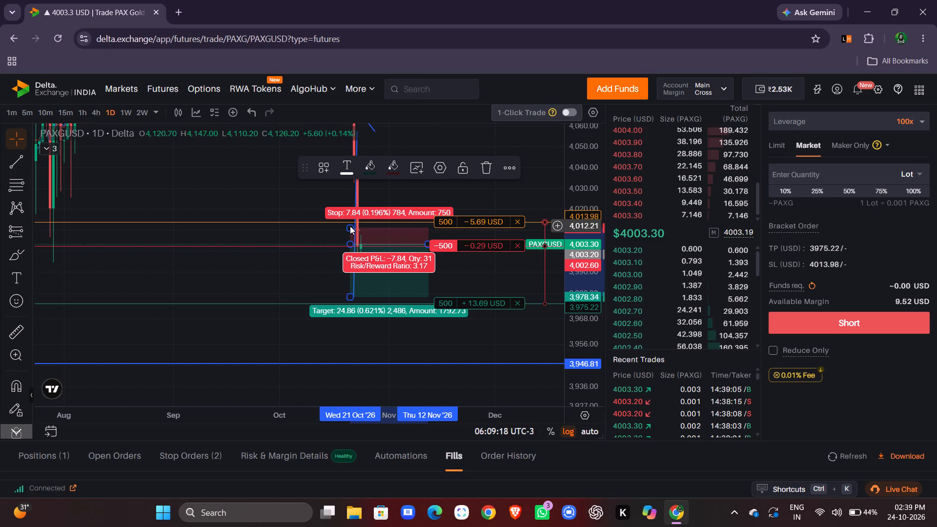
# Raise the 500-lot short's stop loss line to 4014.83.
pyautogui.moveTo(350, 227); pyautogui.dragTo(350, 220)
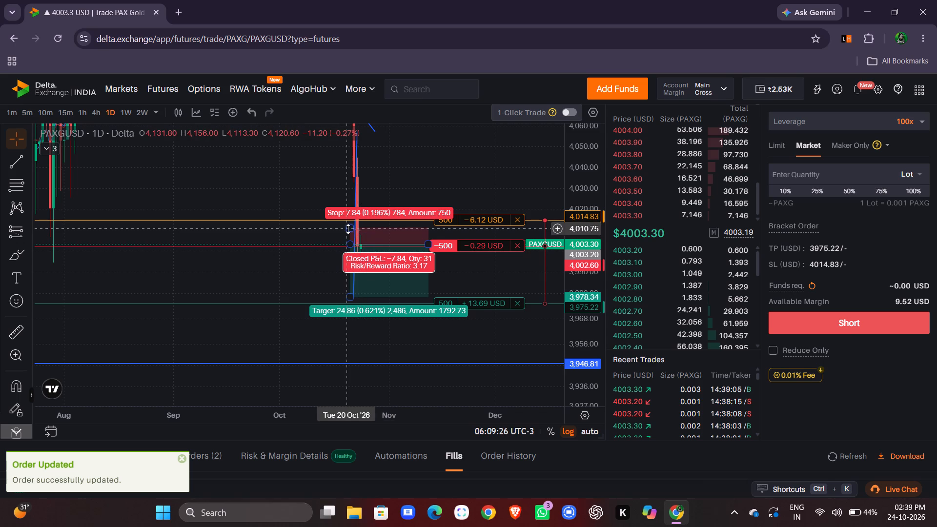
# Match the short projection to the live orders, with its stop at about 4014.54 and its target at about 3974.82.
pyautogui.moveTo(348, 229); pyautogui.dragTo(348, 221)
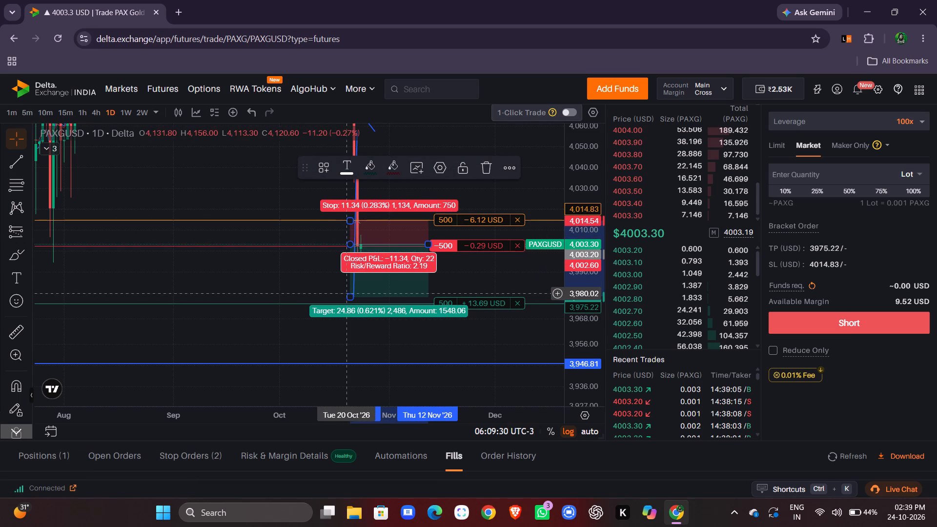
pyautogui.moveTo(347, 295); pyautogui.dragTo(348, 305)
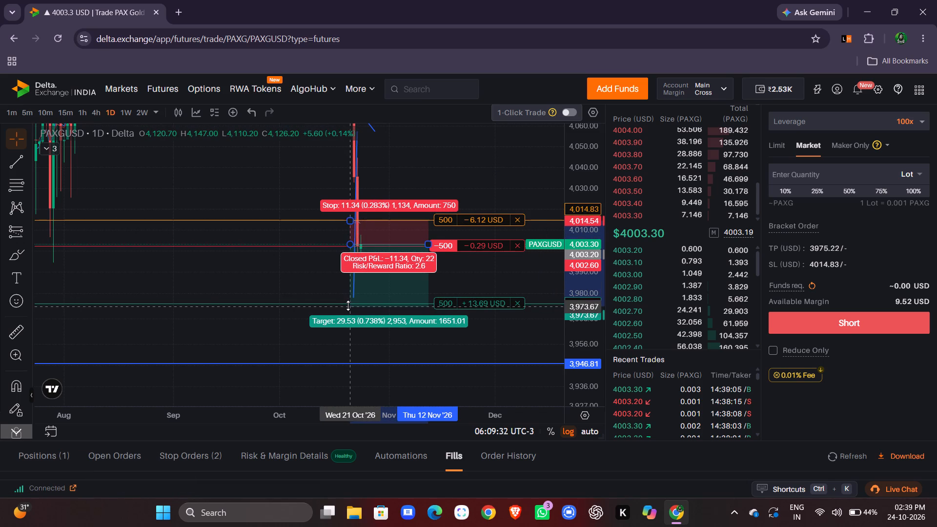
pyautogui.moveTo(348, 305); pyautogui.dragTo(348, 304)
pyautogui.click(319, 271)
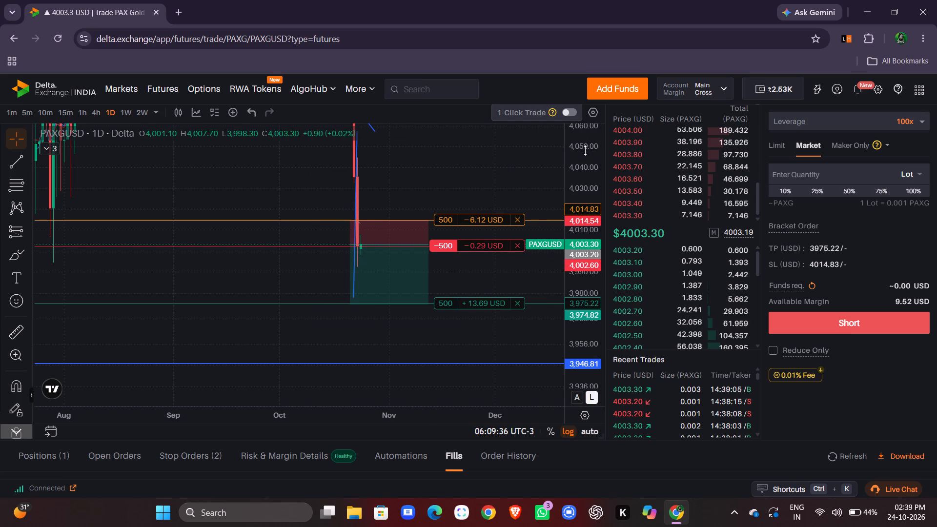
pyautogui.moveTo(585, 150); pyautogui.dragTo(586, 231)
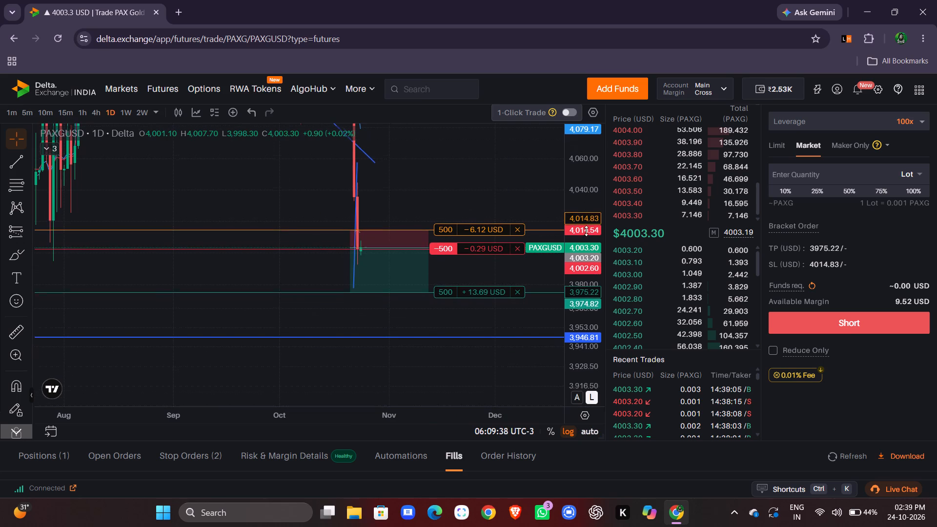
pyautogui.moveTo(586, 231); pyautogui.dragTo(586, 232)
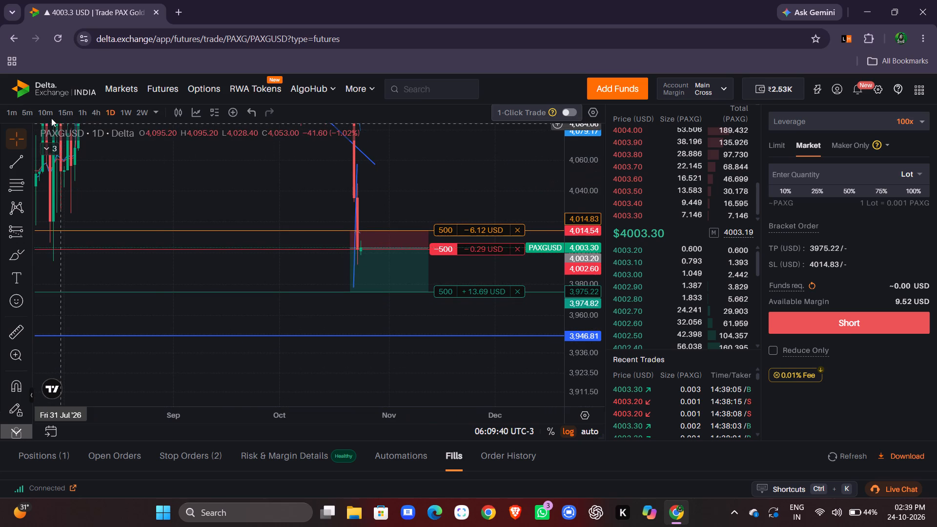
# Browse the futures contracts and the watchlist, and open the VVVUSD (Venice Token) perpetual contract.
pyautogui.scroll(2, 545, 95)
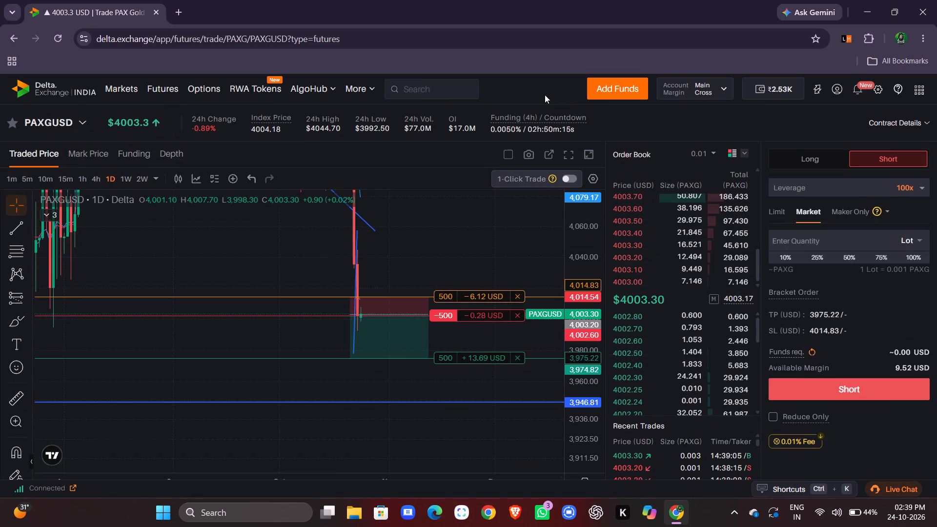
pyautogui.click(71, 120)
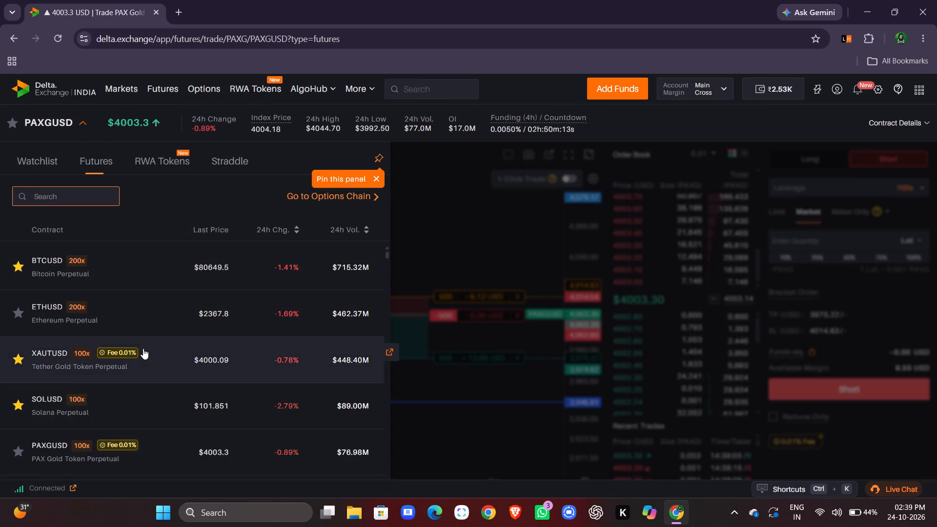
pyautogui.scroll(-6, 143, 348)
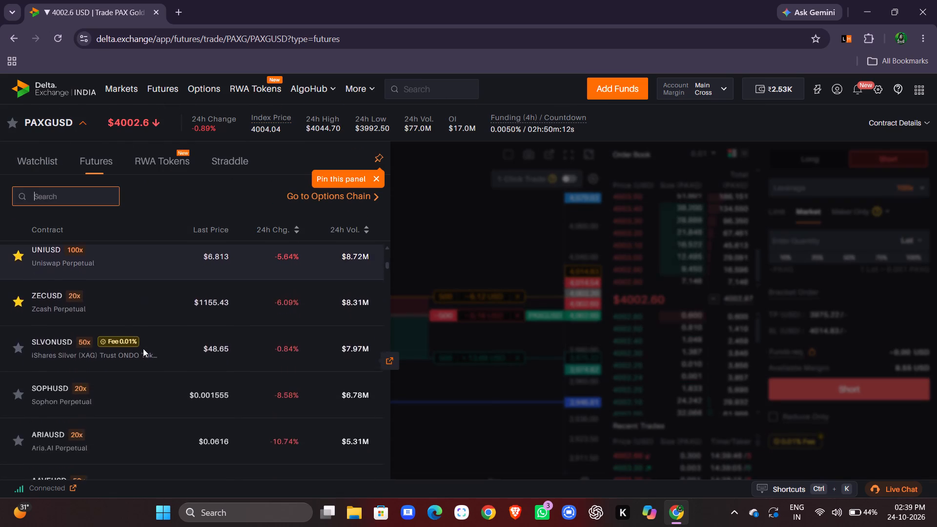
pyautogui.scroll(-5, 143, 348)
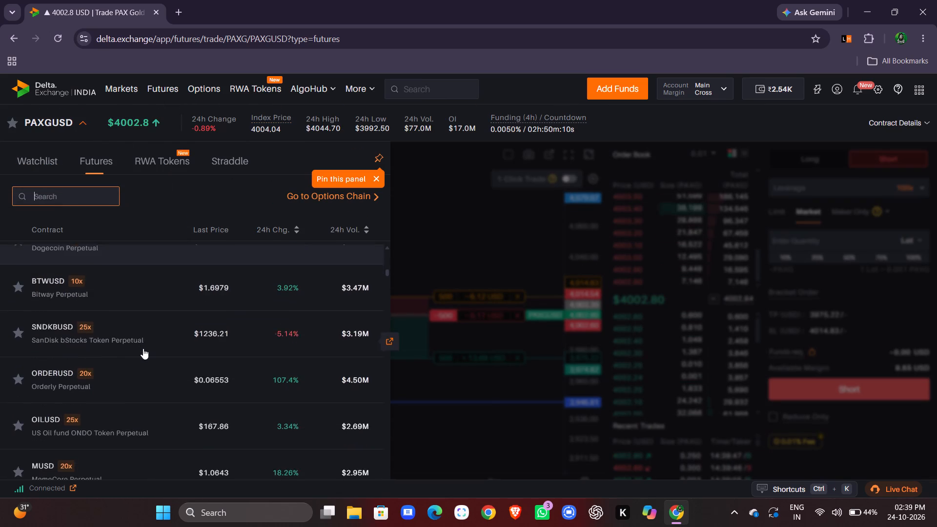
pyautogui.hscroll(1, 143, 348)
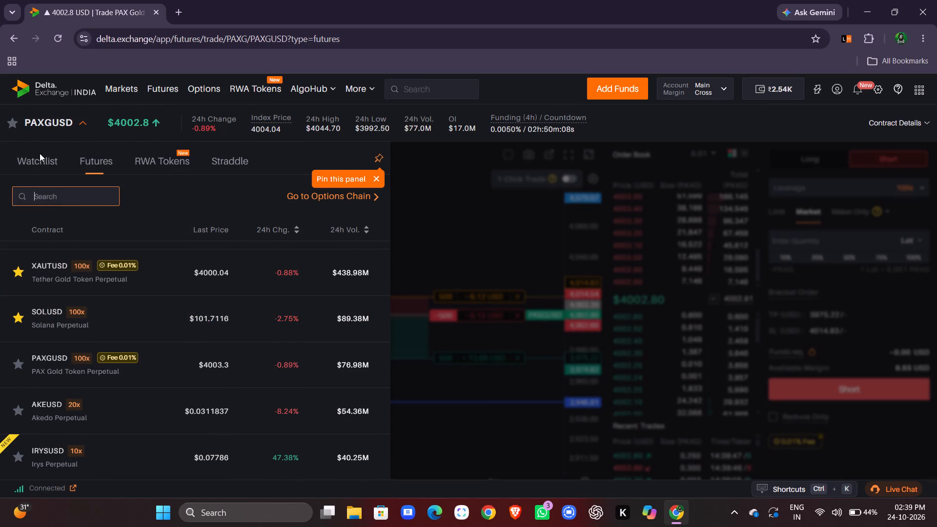
pyautogui.click(41, 155)
pyautogui.scroll(-3, 134, 357)
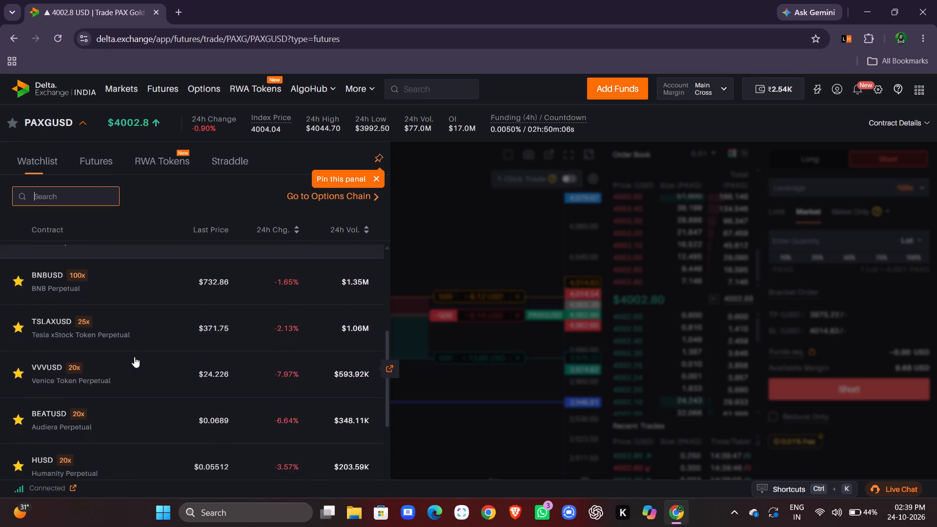
pyautogui.click(151, 369)
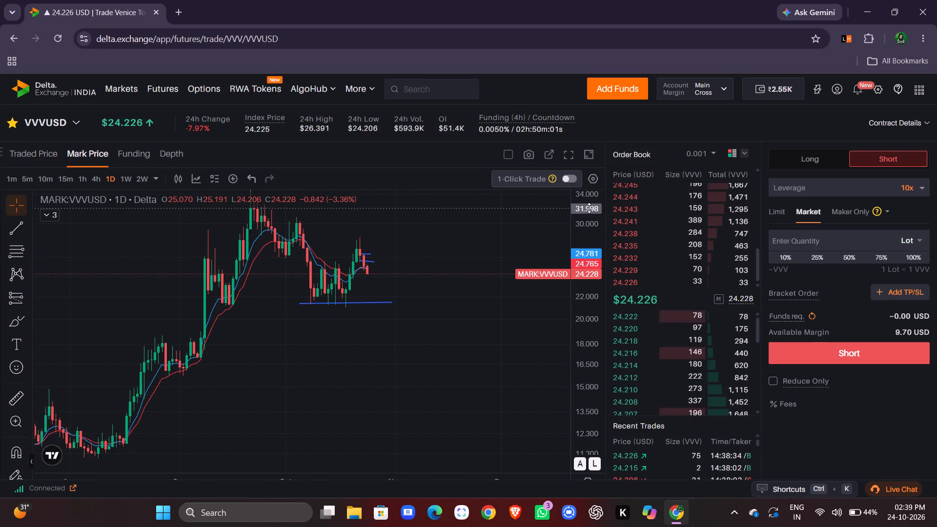
# Review the VVVUSD mark price chart on the 1D, 4h, 1h and 15m timeframes, ending on 1h.
pyautogui.moveTo(591, 204); pyautogui.dragTo(591, 228)
pyautogui.moveTo(500, 311); pyautogui.dragTo(500, 329)
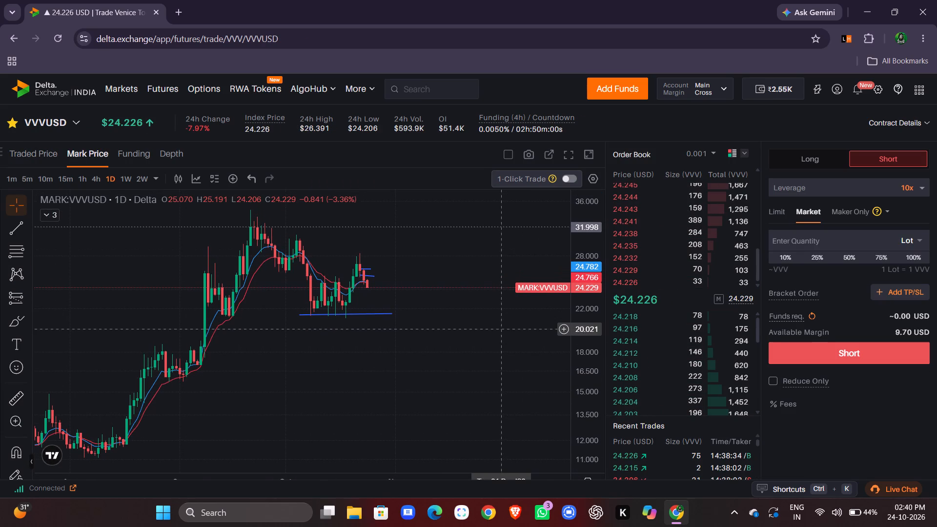
pyautogui.moveTo(491, 341); pyautogui.dragTo(489, 360)
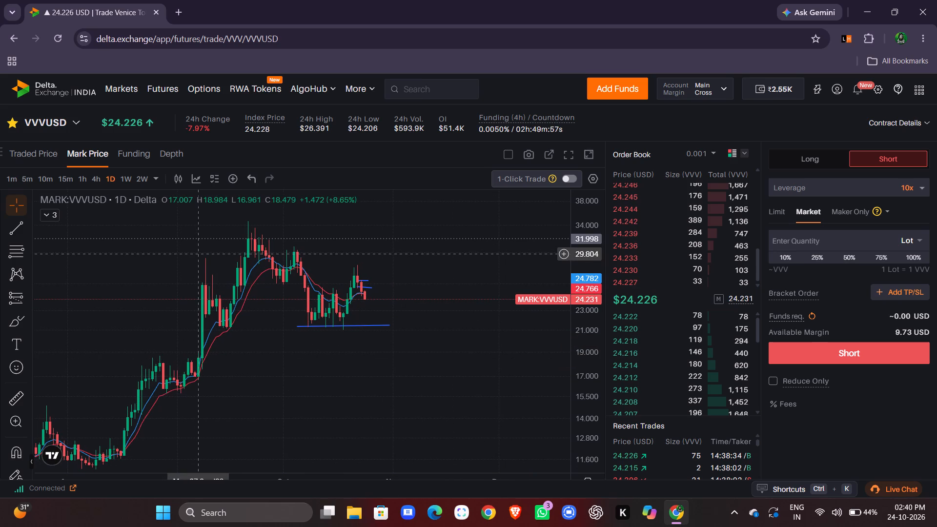
pyautogui.click(92, 180)
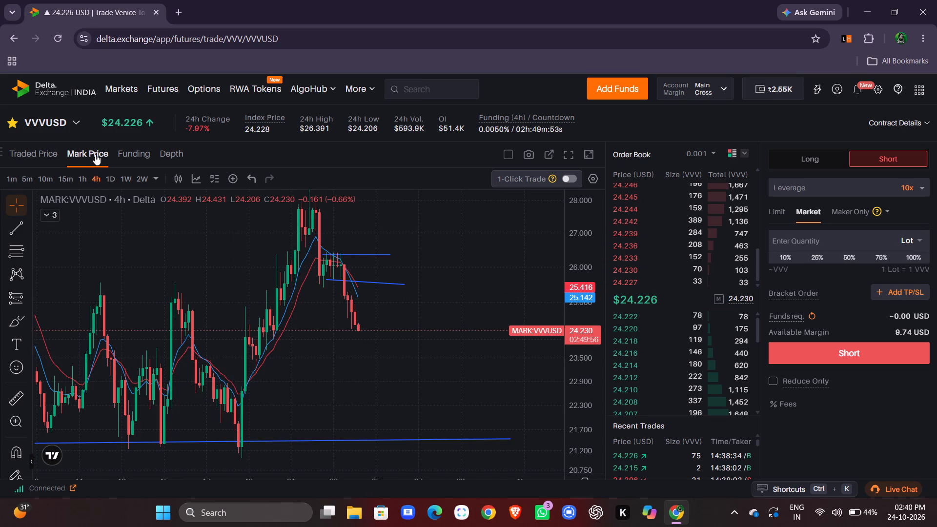
pyautogui.click(82, 179)
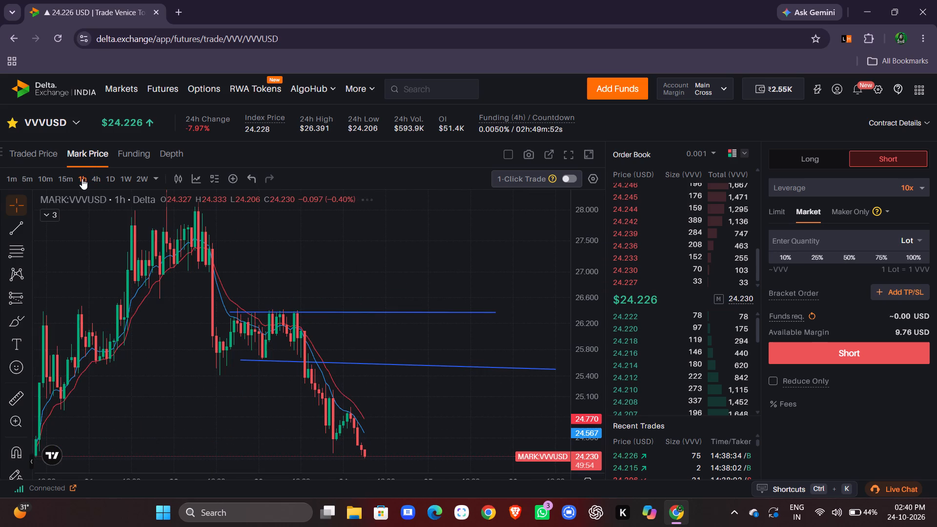
pyautogui.click(67, 177)
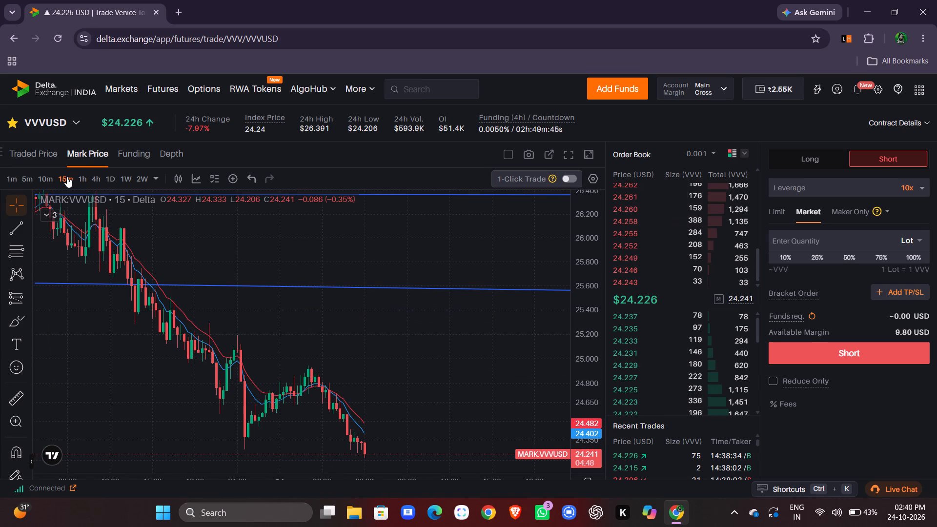
pyautogui.click(87, 176)
pyautogui.doubleClick(87, 176)
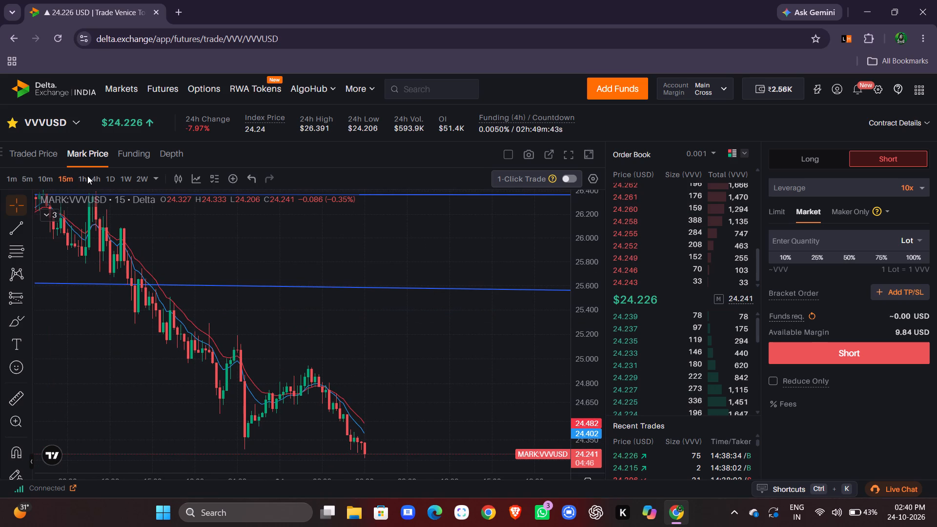
pyautogui.click(83, 177)
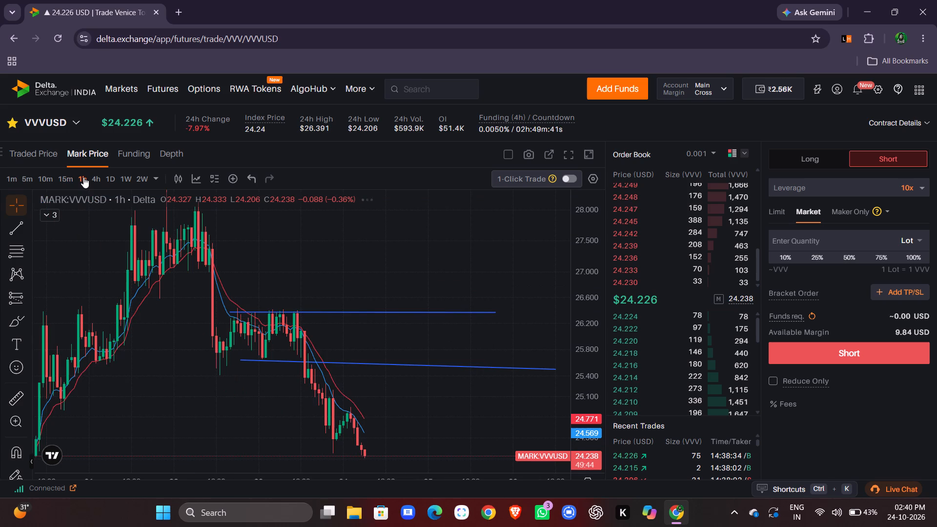
# Examine VVVUSD's 1h price action around the two blue trendlines and the most recent candles.
pyautogui.moveTo(458, 272); pyautogui.dragTo(404, 237)
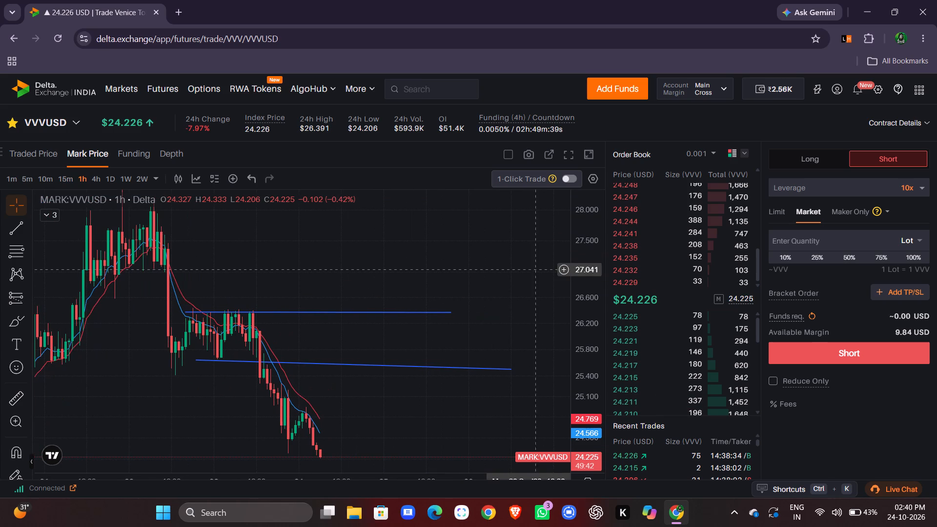
pyautogui.moveTo(584, 225); pyautogui.dragTo(608, 276)
pyautogui.moveTo(502, 282); pyautogui.dragTo(515, 271)
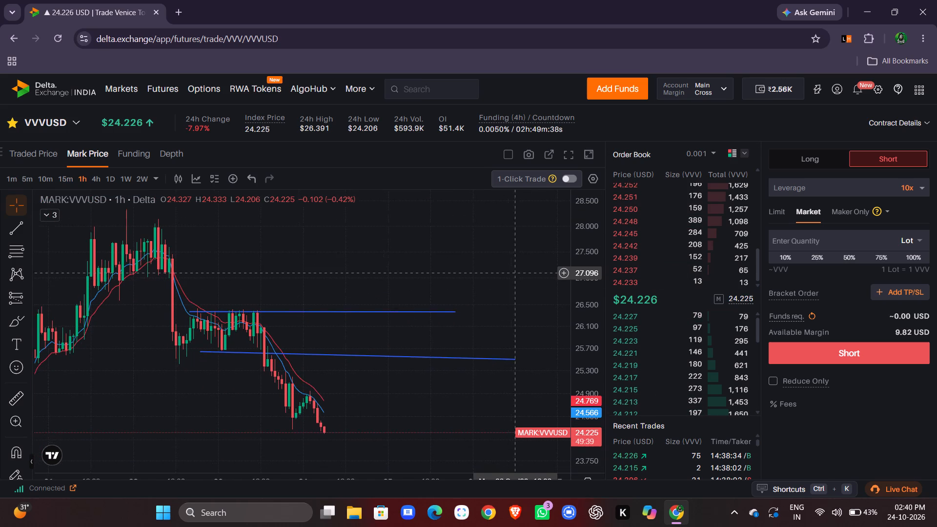
pyautogui.moveTo(515, 271); pyautogui.dragTo(520, 270)
pyautogui.moveTo(479, 287); pyautogui.dragTo(498, 276)
pyautogui.moveTo(432, 224); pyautogui.dragTo(449, 247)
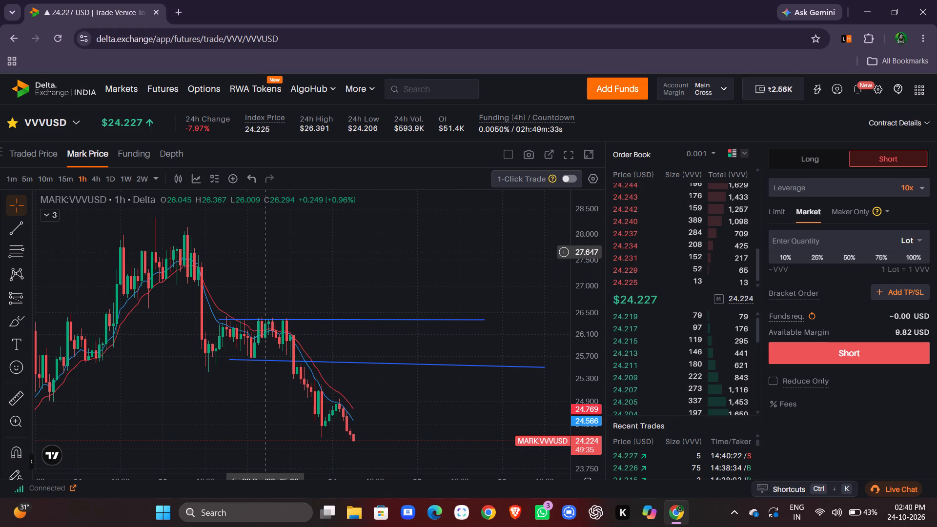
pyautogui.moveTo(265, 252); pyautogui.dragTo(270, 254)
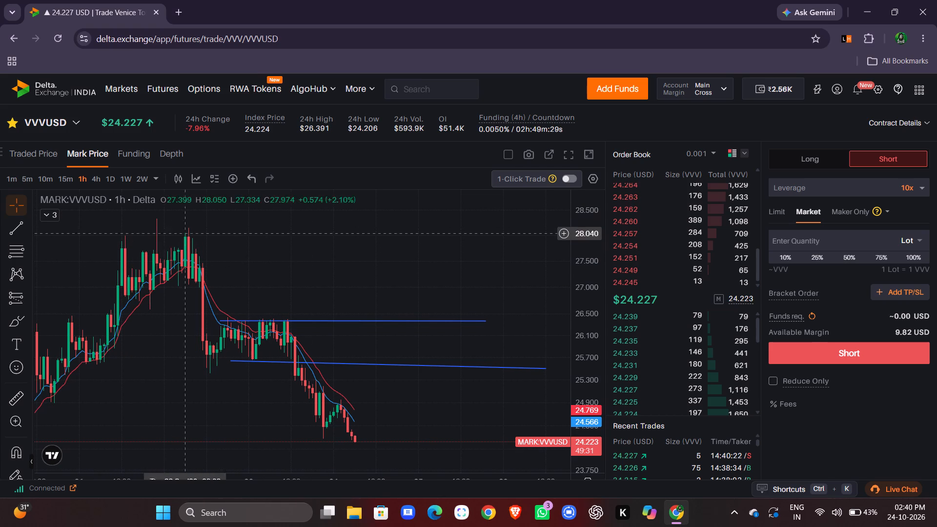
pyautogui.moveTo(396, 255); pyautogui.dragTo(378, 244)
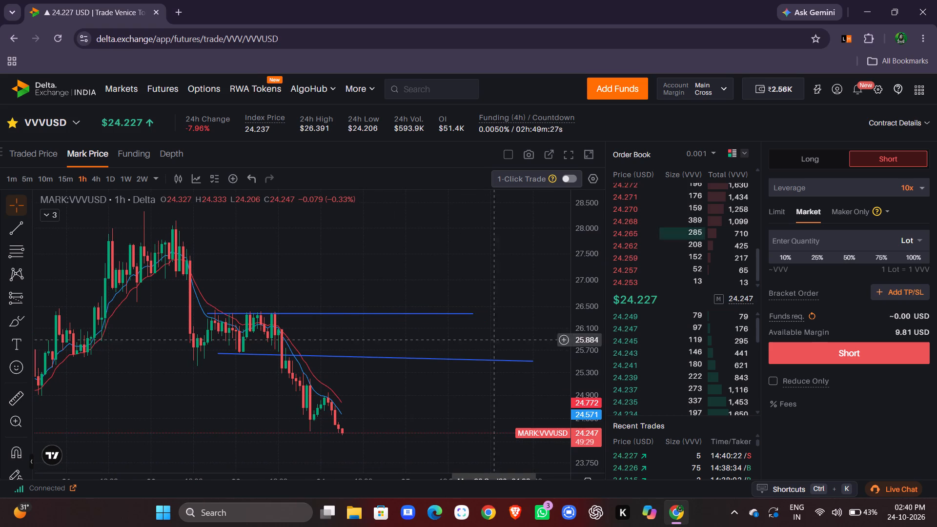
pyautogui.moveTo(465, 296); pyautogui.dragTo(618, 209)
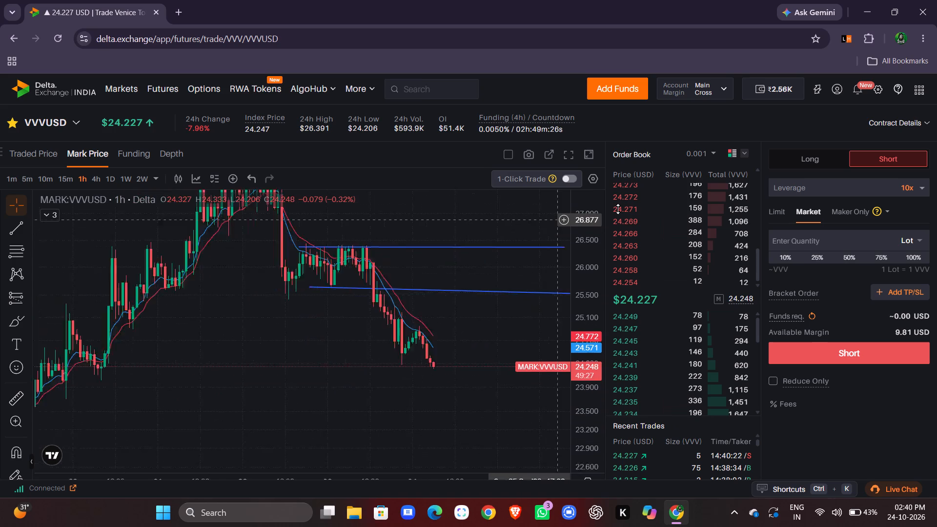
pyautogui.moveTo(618, 209); pyautogui.dragTo(584, 227)
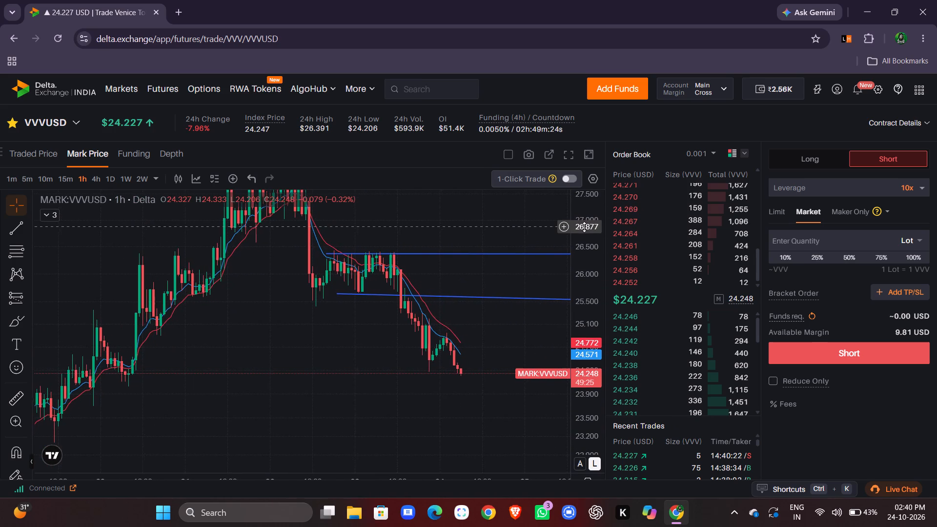
pyautogui.moveTo(584, 227); pyautogui.dragTo(570, 226)
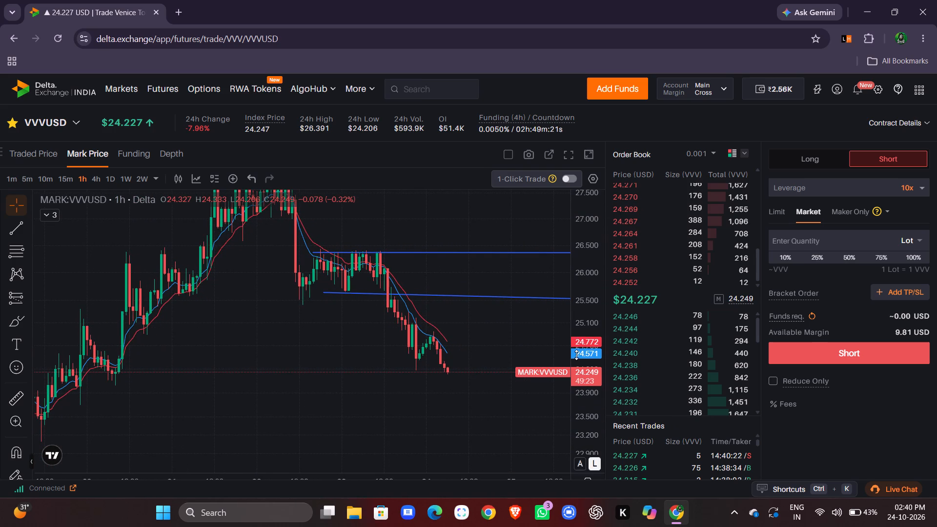
# Browse the futures contracts and open the UNIUSD (Uniswap) perpetual contract.
pyautogui.click(55, 121)
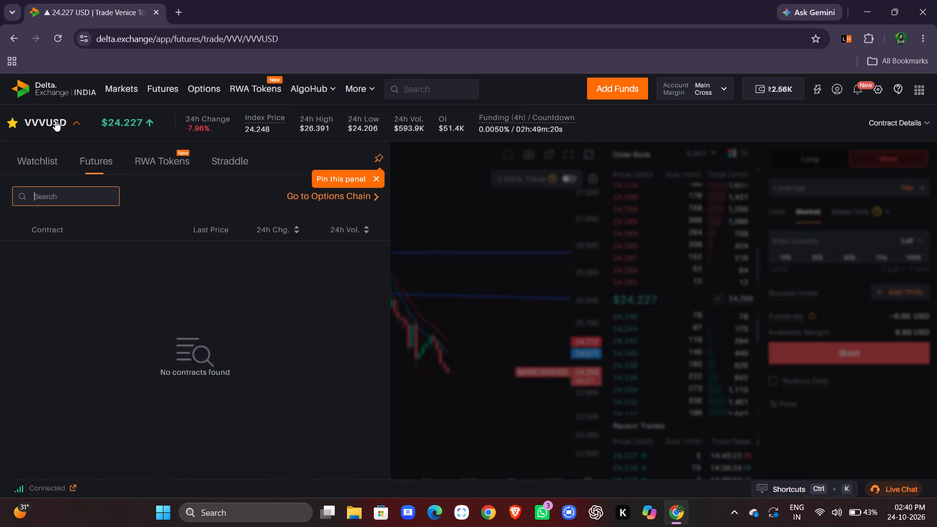
pyautogui.hscroll(1, 162, 324)
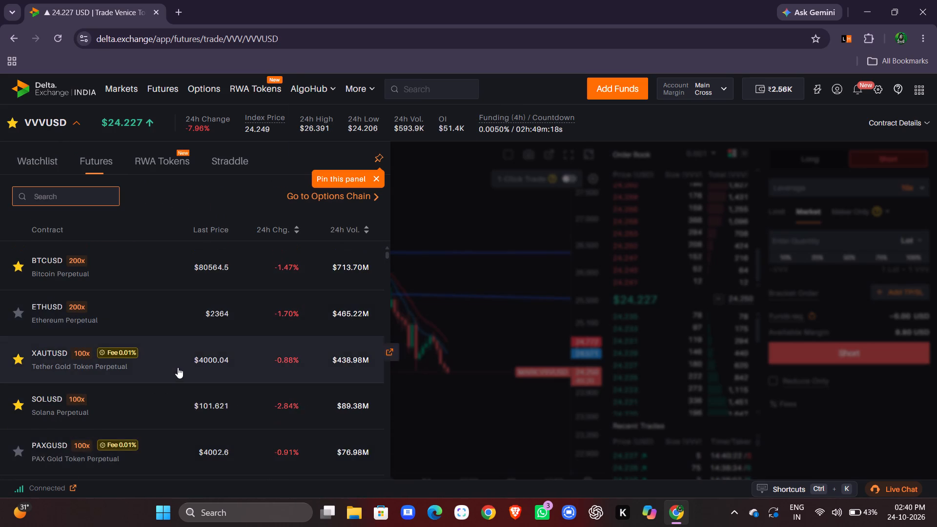
pyautogui.scroll(-6, 178, 367)
pyautogui.scroll(2, 258, 379)
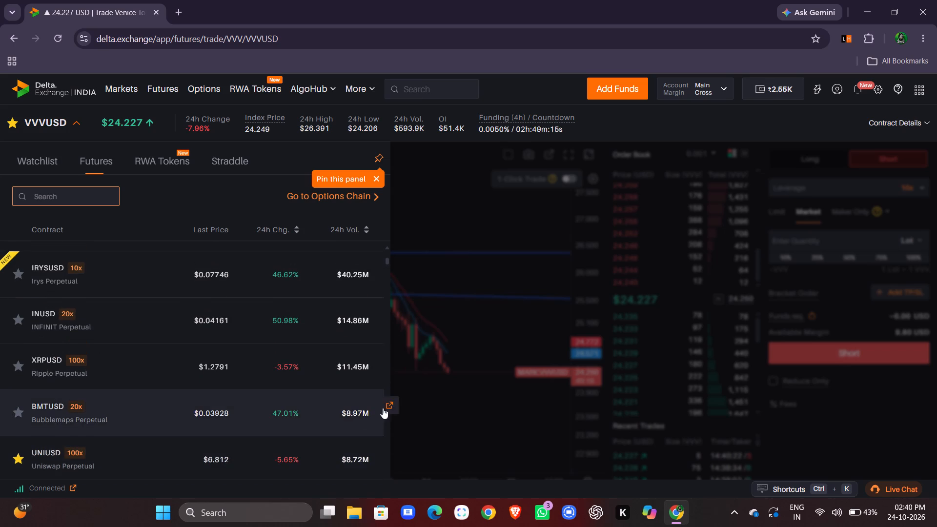
pyautogui.scroll(-1, 311, 343)
pyautogui.scroll(-1, 266, 346)
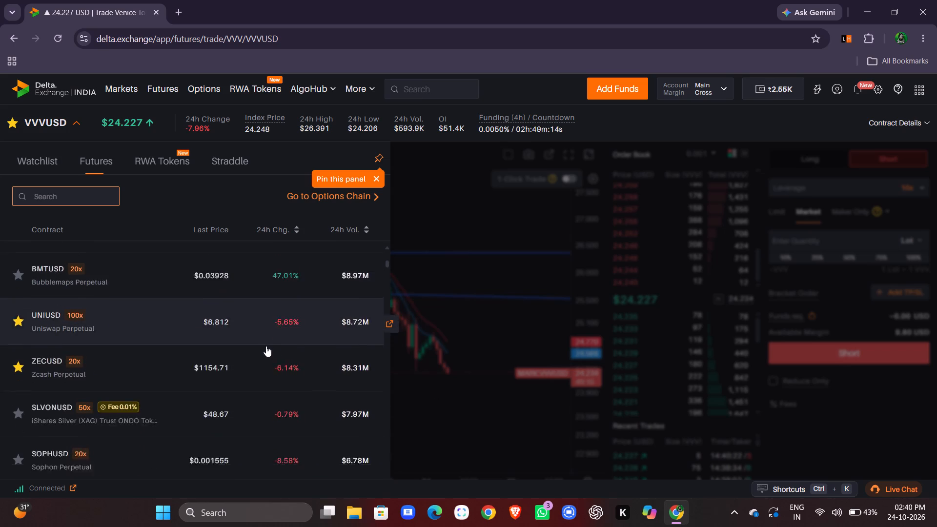
pyautogui.scroll(-1, 266, 346)
pyautogui.click(269, 304)
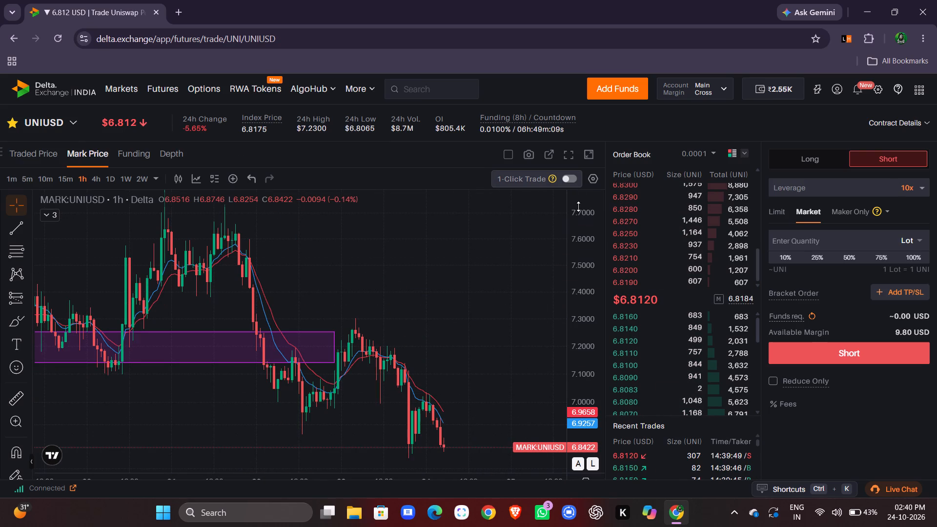
# Examine UNIUSD's recent 1h candles relative to the purple price zone.
pyautogui.moveTo(578, 207); pyautogui.dragTo(588, 243)
pyautogui.moveTo(580, 214); pyautogui.dragTo(585, 234)
pyautogui.moveTo(507, 307); pyautogui.dragTo(502, 257)
pyautogui.moveTo(582, 212); pyautogui.dragTo(583, 217)
pyautogui.moveTo(523, 275); pyautogui.dragTo(519, 265)
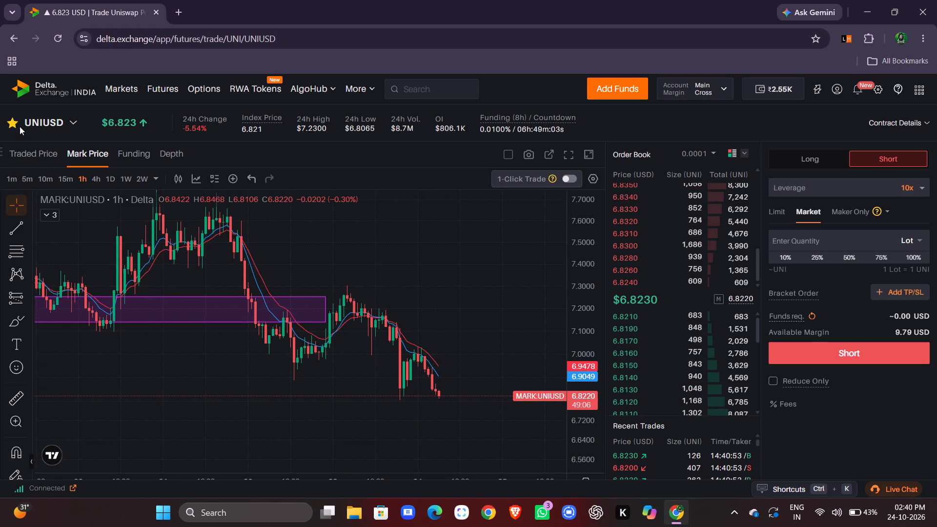
# Browse the futures contracts list for other perpetual contracts to review.
pyautogui.click(51, 118)
pyautogui.scroll(-3, 135, 360)
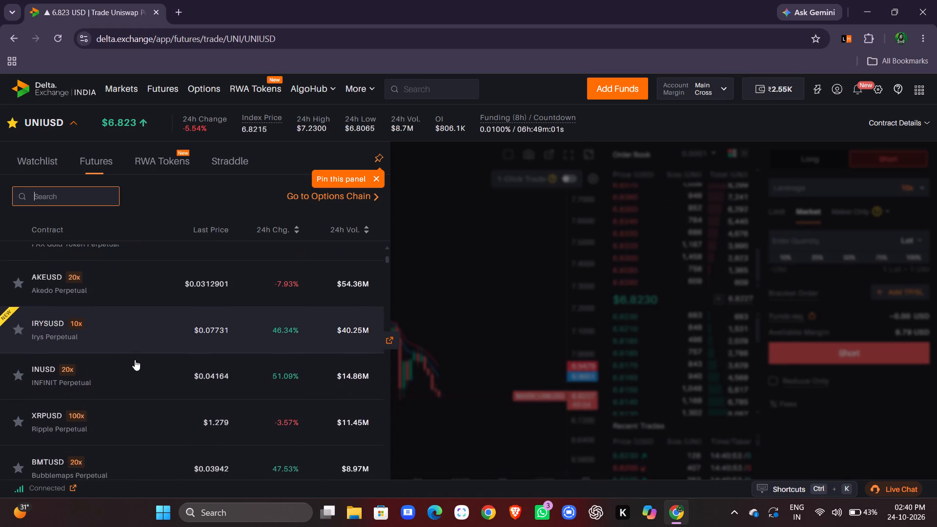
pyautogui.scroll(-2, 135, 360)
pyautogui.scroll(-1, 201, 455)
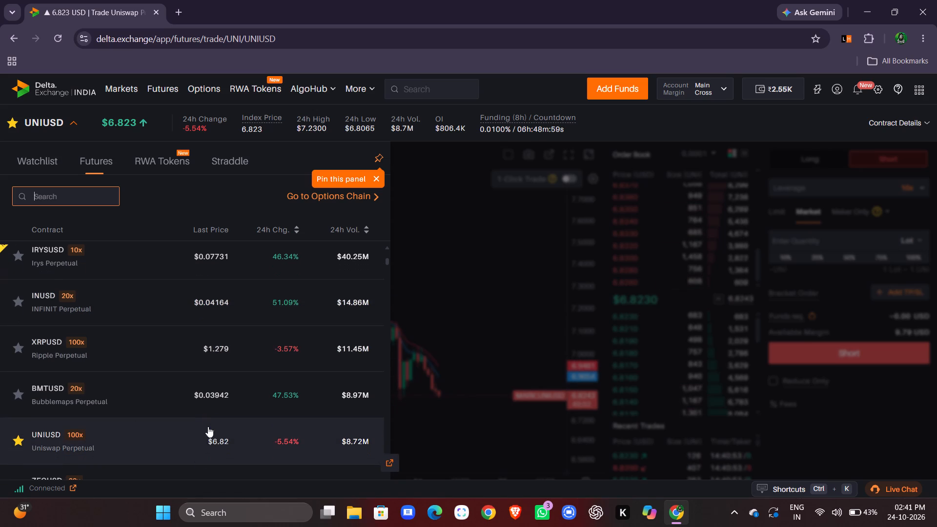
pyautogui.scroll(-3, 209, 414)
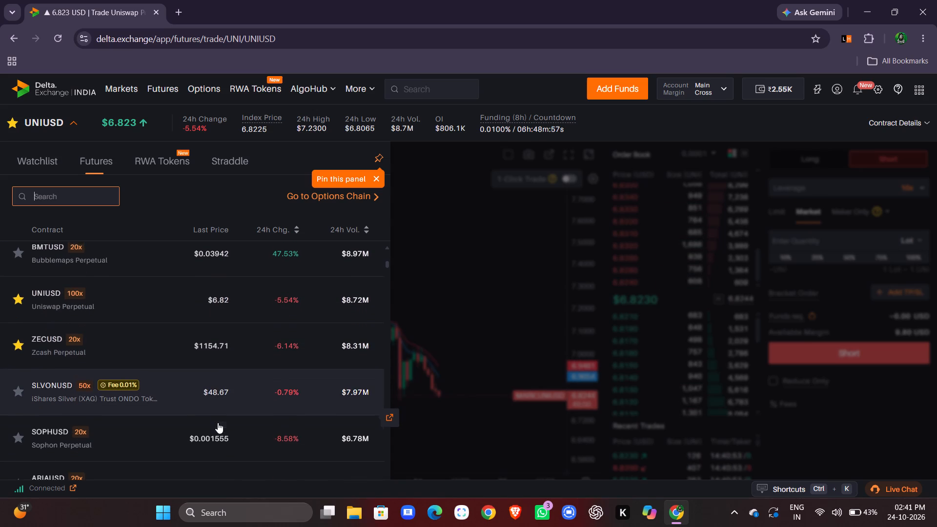
pyautogui.scroll(-4, 218, 423)
pyautogui.hscroll(1, 216, 402)
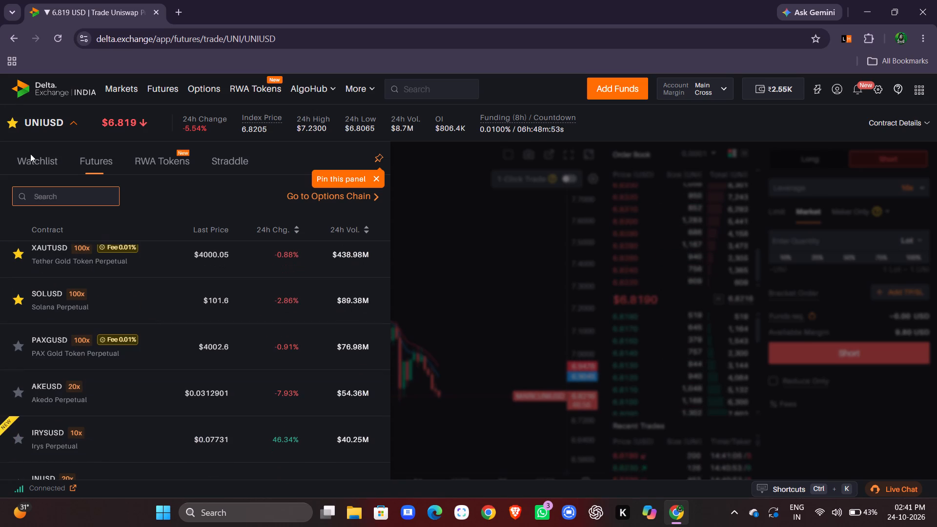
# Look through the watchlist contracts, then return to the UNIUSD chart.
pyautogui.click(37, 159)
pyautogui.scroll(-3, 195, 423)
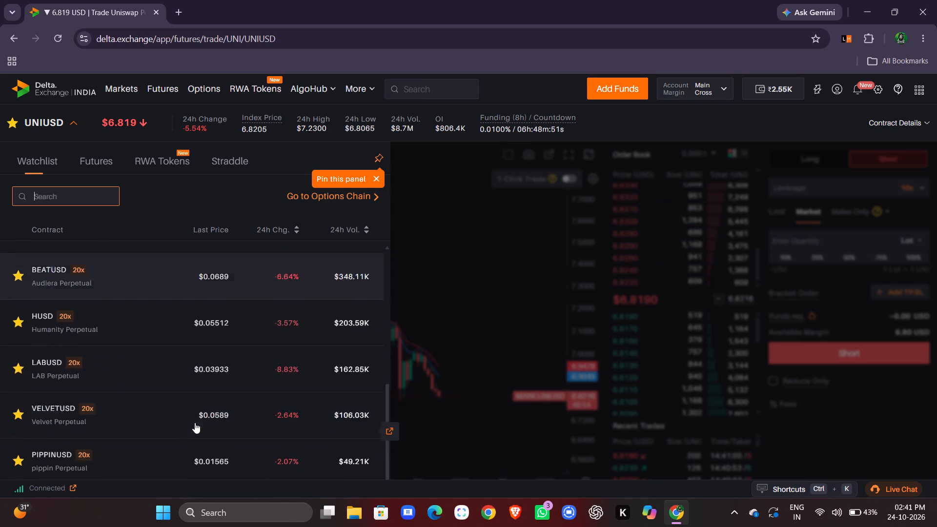
pyautogui.scroll(-4, 195, 423)
pyautogui.scroll(10, 195, 423)
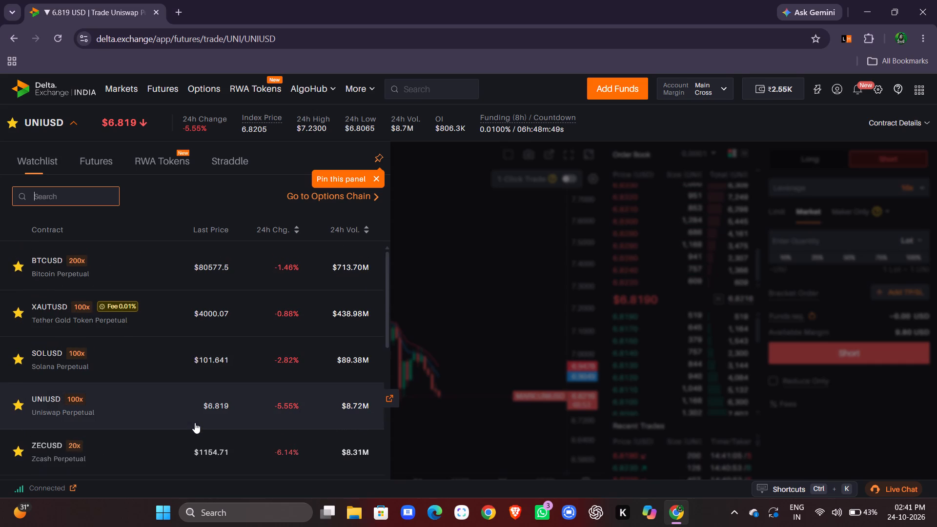
pyautogui.click(546, 283)
# Examine UNIUSD's earlier 1h price history, including the drawn trendlines and purple zone, and return to the latest candles.
pyautogui.hscroll(1, 677, 394)
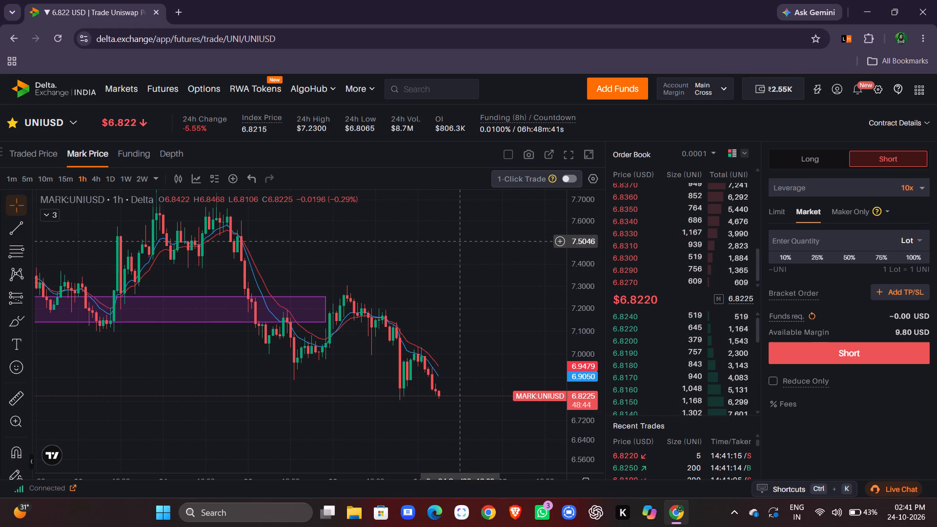
pyautogui.hscroll(6, 459, 242)
pyautogui.hscroll(-1, 459, 242)
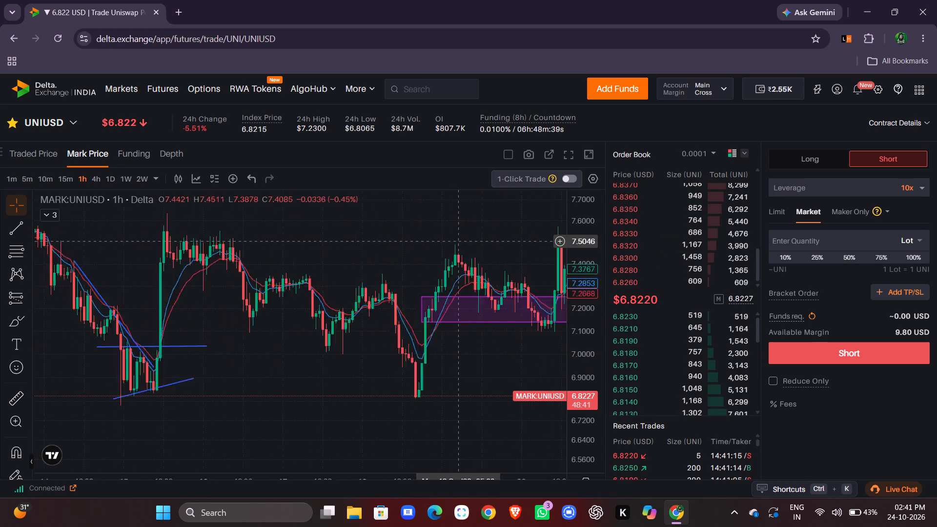
pyautogui.hscroll(-1, 459, 242)
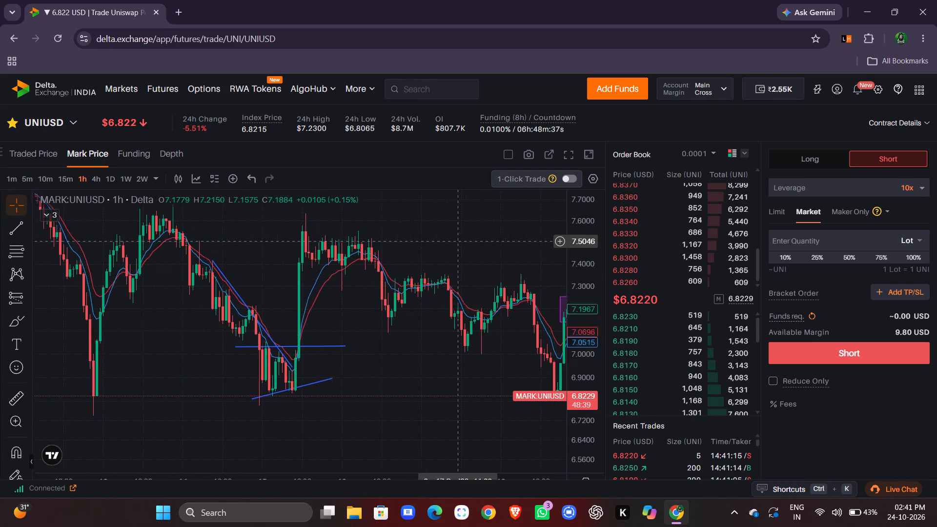
pyautogui.hscroll(-1, 459, 242)
pyautogui.hscroll(3, 459, 242)
pyautogui.hscroll(-1, 459, 242)
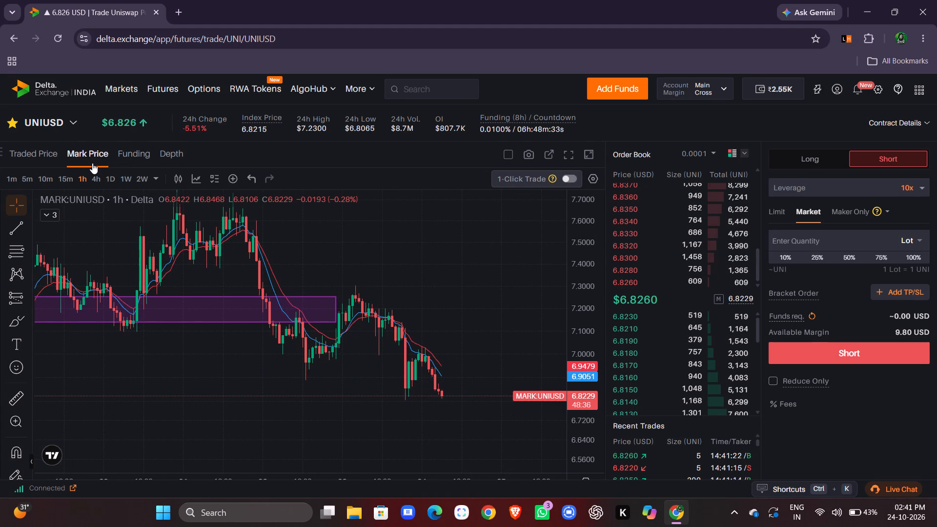
# Browse the futures contracts list for other perpetual contracts worth reviewing.
pyautogui.click(75, 120)
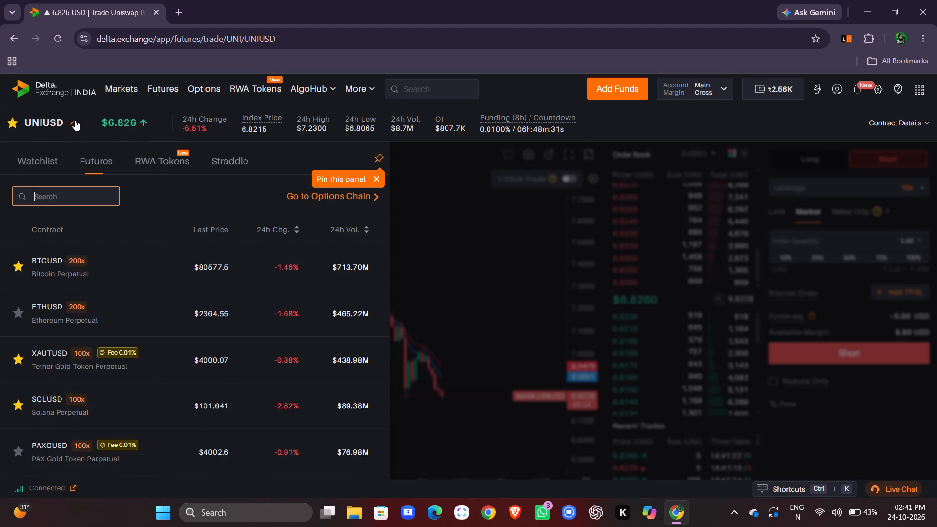
pyautogui.scroll(-4, 175, 348)
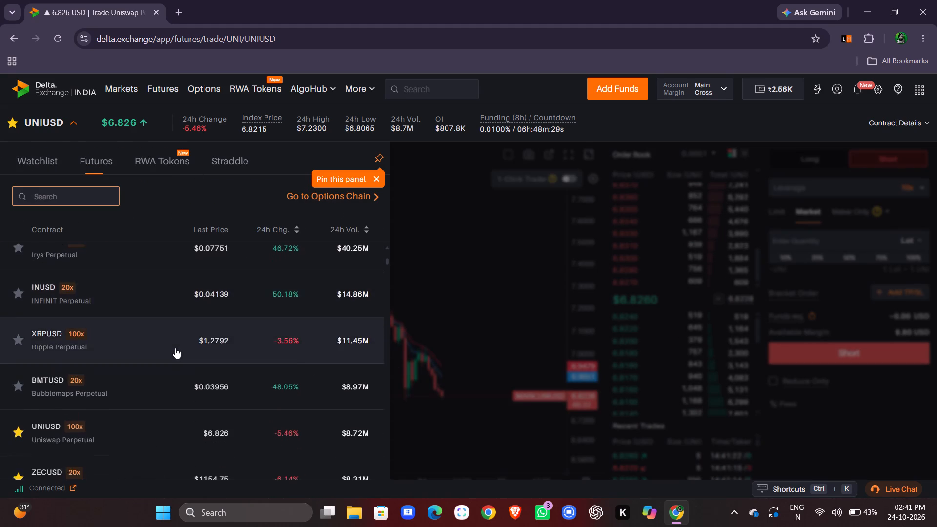
pyautogui.scroll(-1, 175, 348)
pyautogui.scroll(-3, 190, 385)
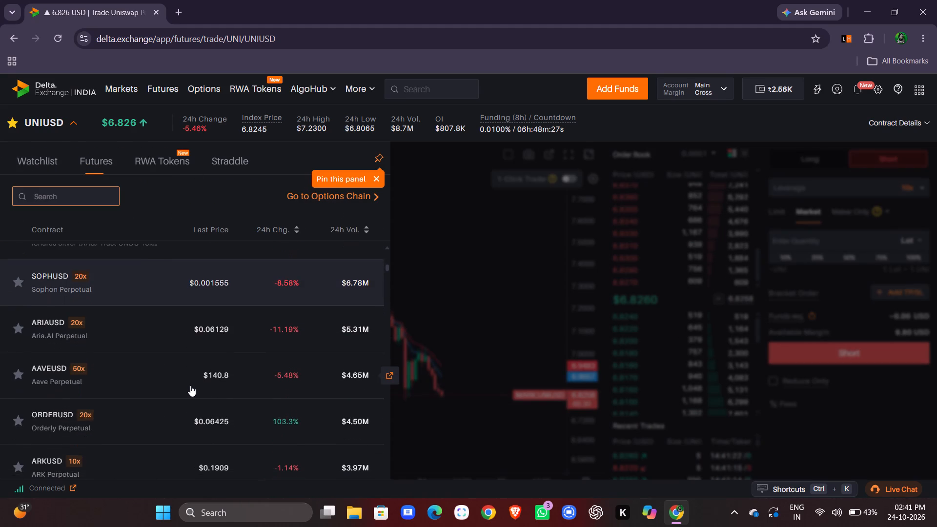
pyautogui.scroll(-3, 190, 385)
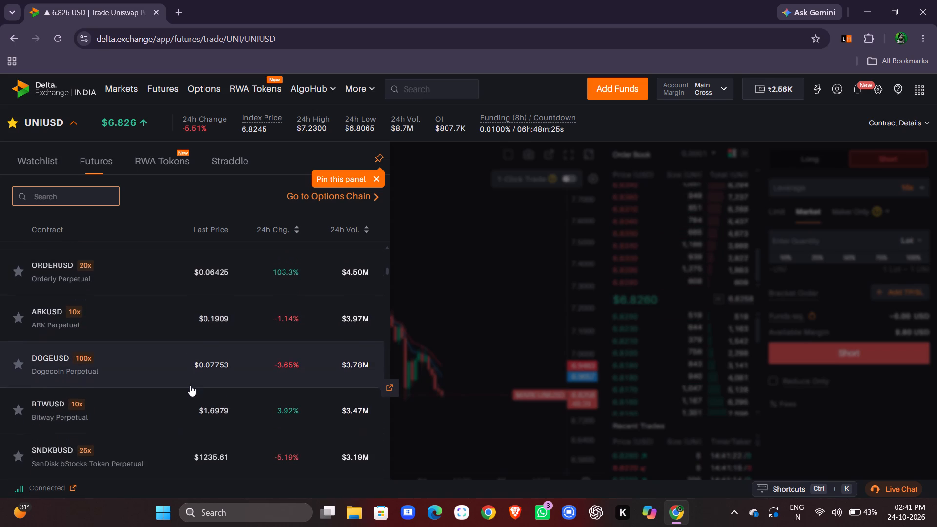
pyautogui.scroll(-3, 190, 385)
pyautogui.scroll(1, 190, 385)
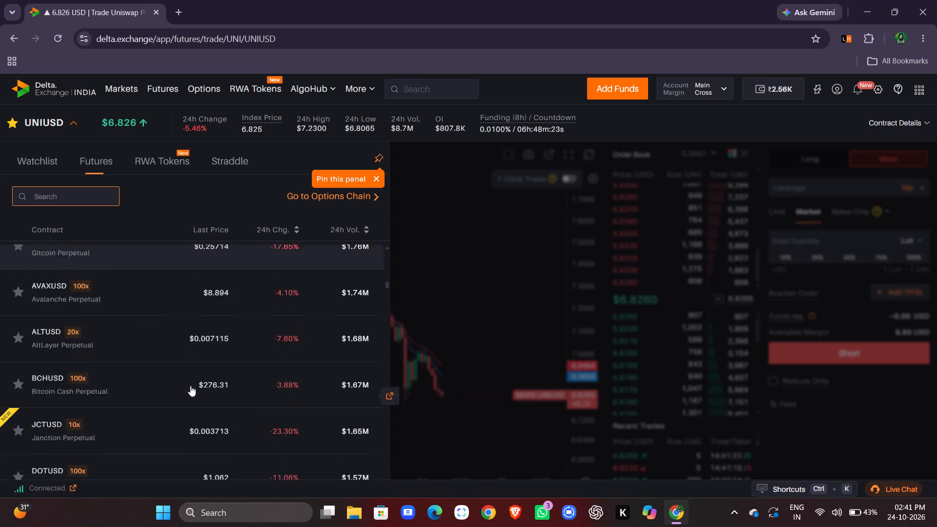
pyautogui.scroll(3, 190, 385)
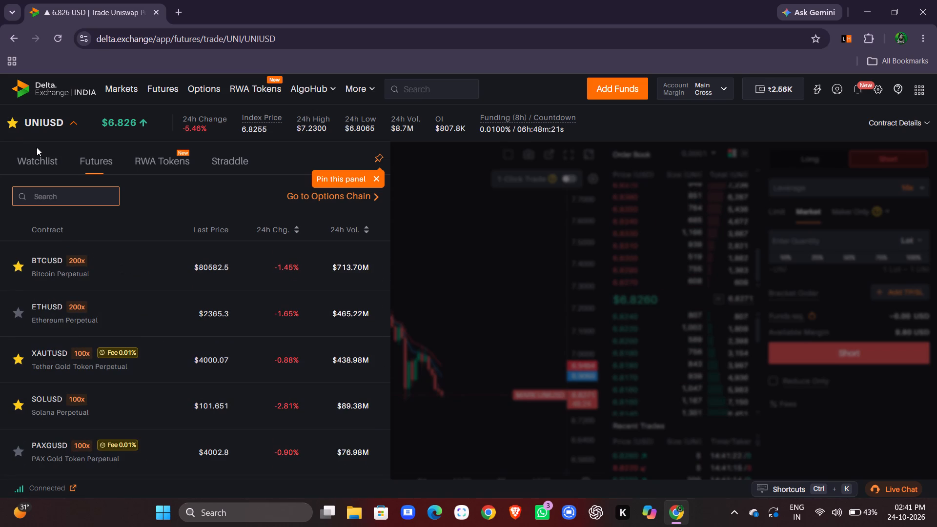
# Look through the watchlist contracts and reopen the UNIUSD chart.
pyautogui.click(43, 149)
pyautogui.click(41, 162)
pyautogui.scroll(-1, 155, 325)
pyautogui.scroll(-1, 234, 434)
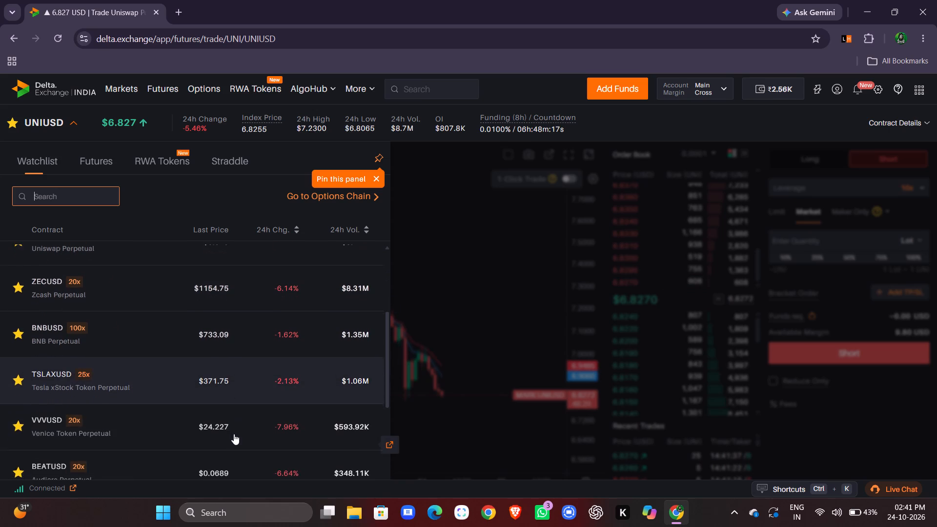
pyautogui.scroll(-1, 234, 434)
pyautogui.scroll(1, 155, 286)
pyautogui.scroll(-1, 189, 380)
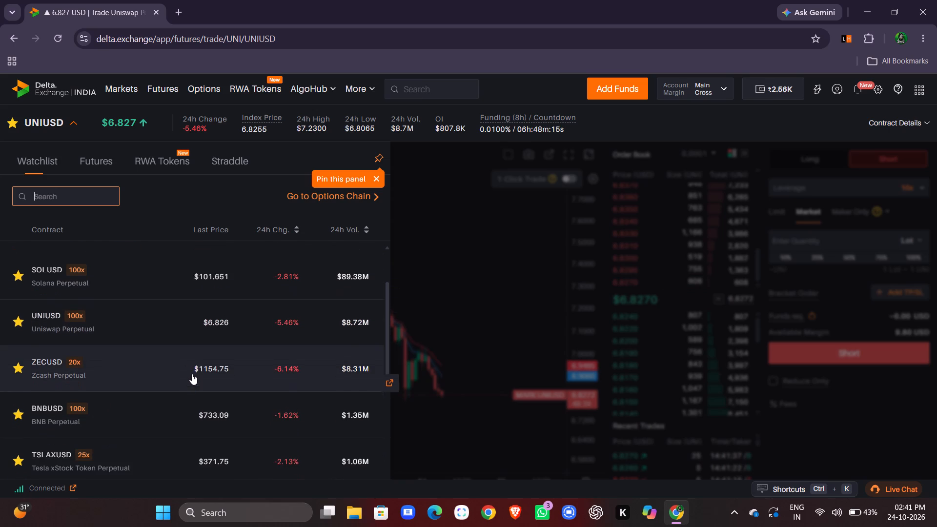
pyautogui.click(202, 332)
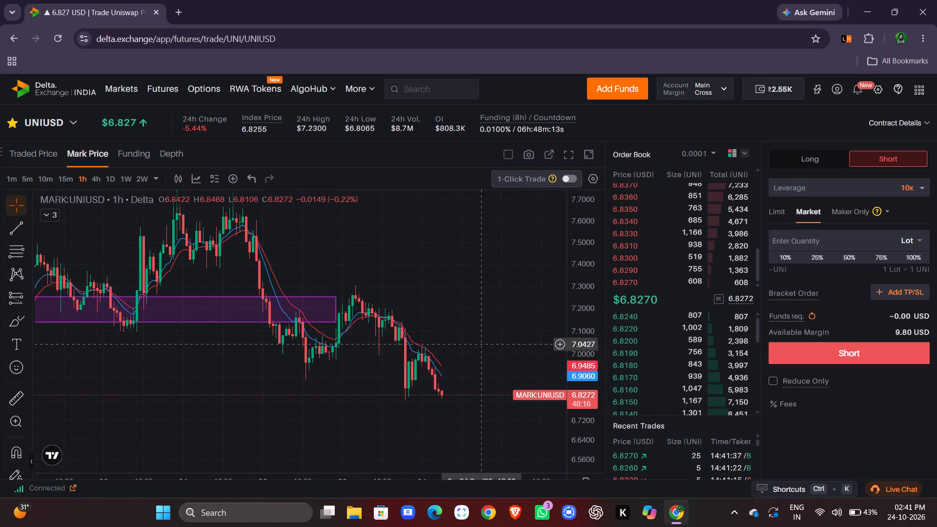
# Open the ORDERUSD contract from the futures list and examine its latest 1h mark-price candles.
pyautogui.click(54, 115)
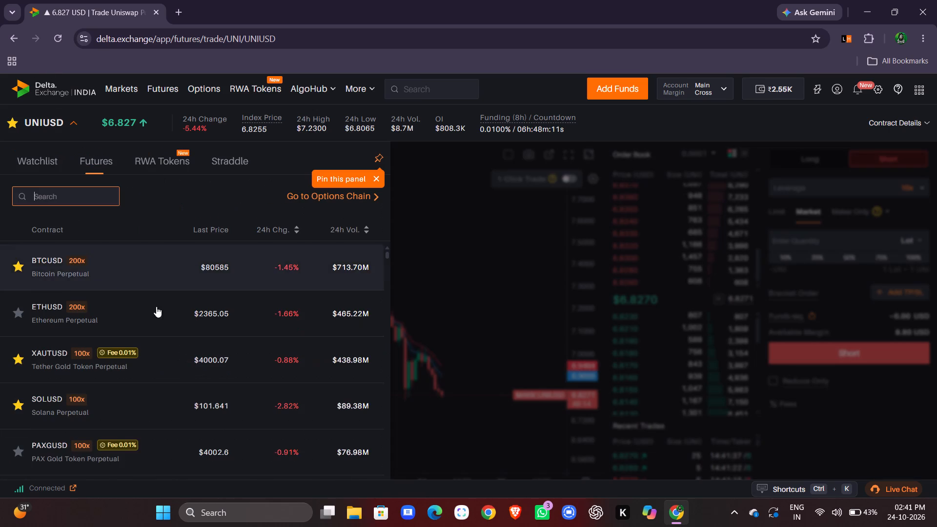
pyautogui.scroll(-4, 171, 330)
pyautogui.hscroll(1, 171, 330)
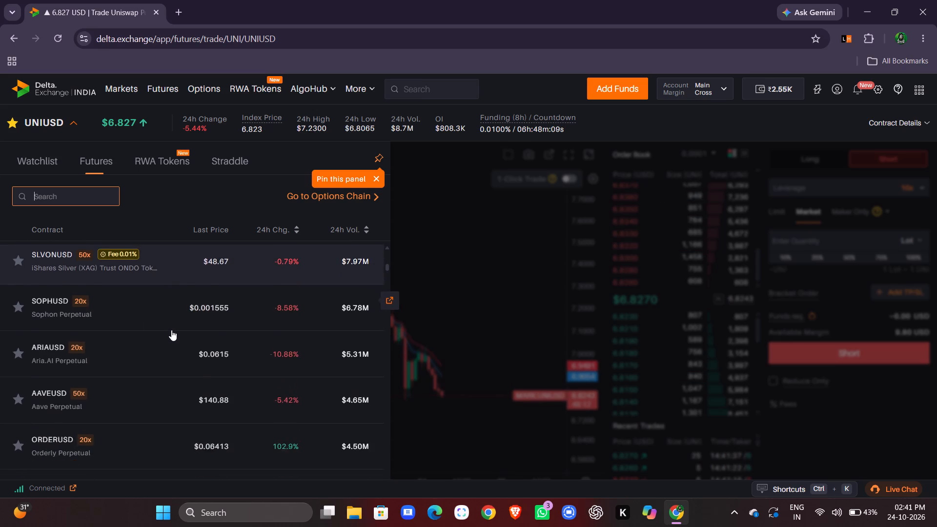
pyautogui.hscroll(1, 171, 330)
pyautogui.scroll(-1, 171, 330)
pyautogui.click(259, 386)
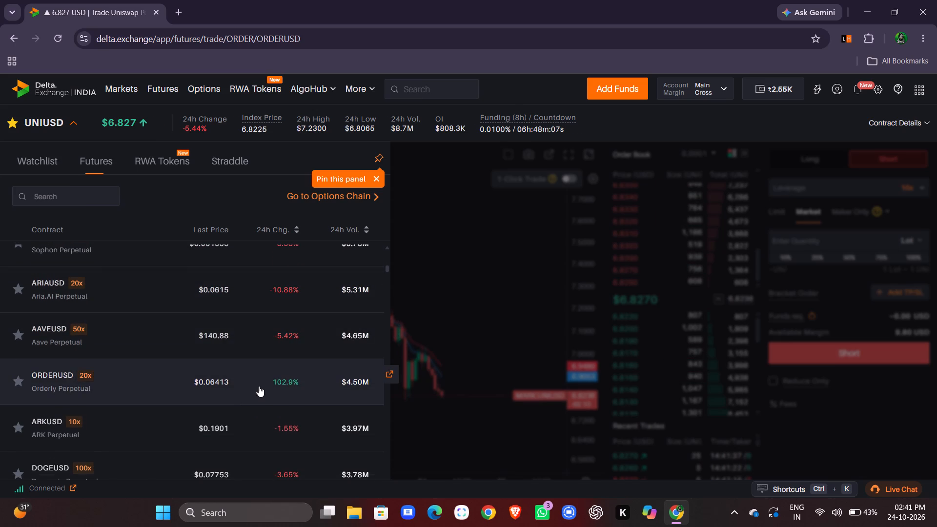
pyautogui.moveTo(580, 234); pyautogui.dragTo(542, 417)
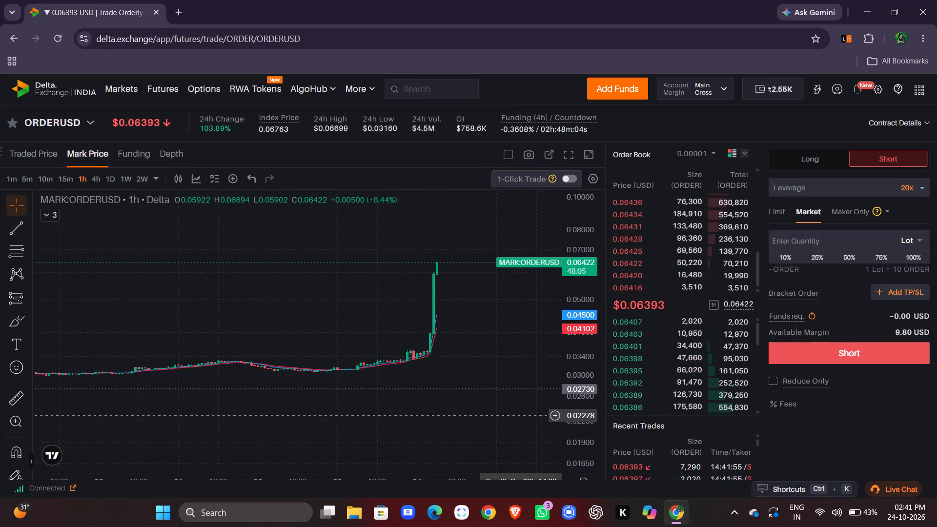
pyautogui.moveTo(542, 417); pyautogui.dragTo(541, 417)
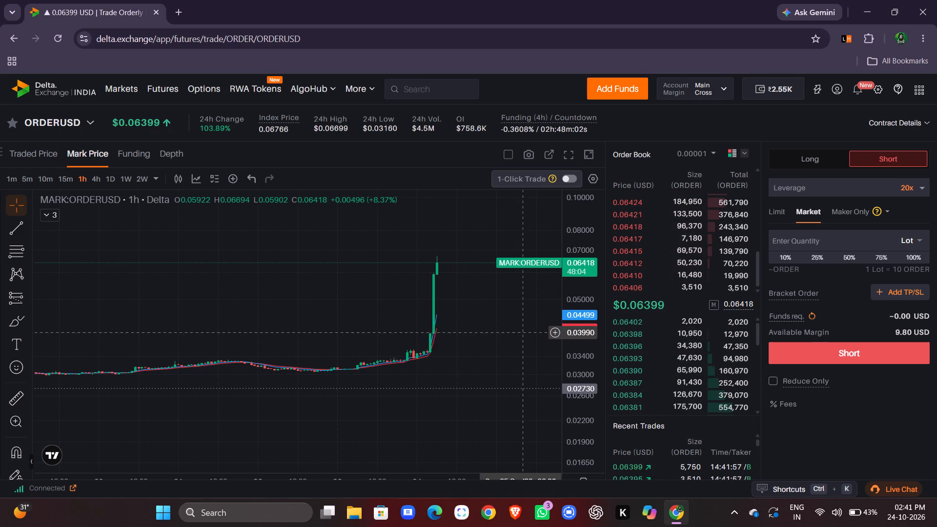
pyautogui.moveTo(583, 233); pyautogui.dragTo(585, 247)
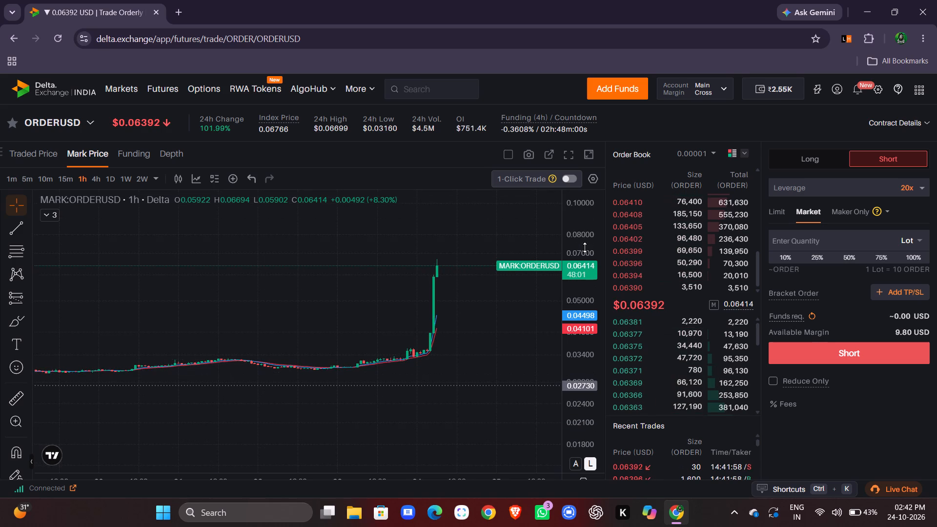
pyautogui.moveTo(585, 247); pyautogui.dragTo(583, 255)
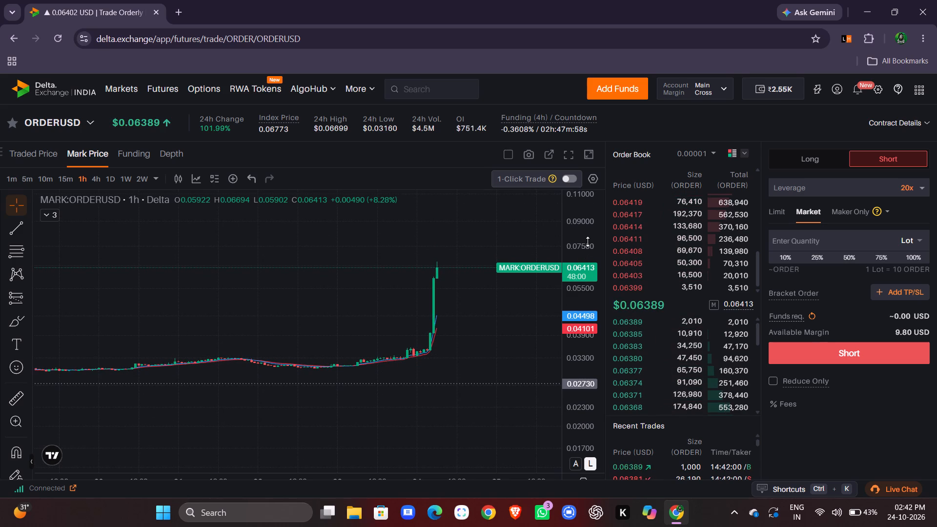
pyautogui.moveTo(588, 242); pyautogui.dragTo(588, 231)
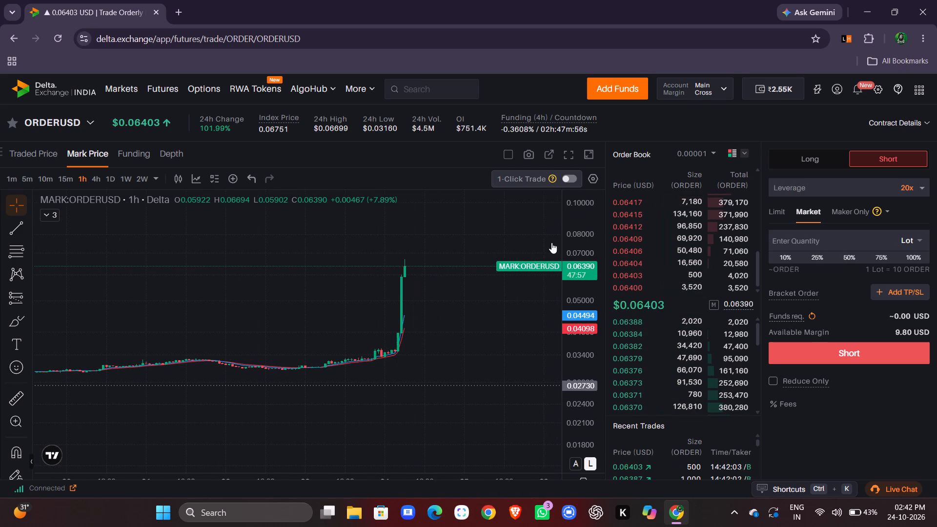
pyautogui.moveTo(494, 317); pyautogui.dragTo(518, 341)
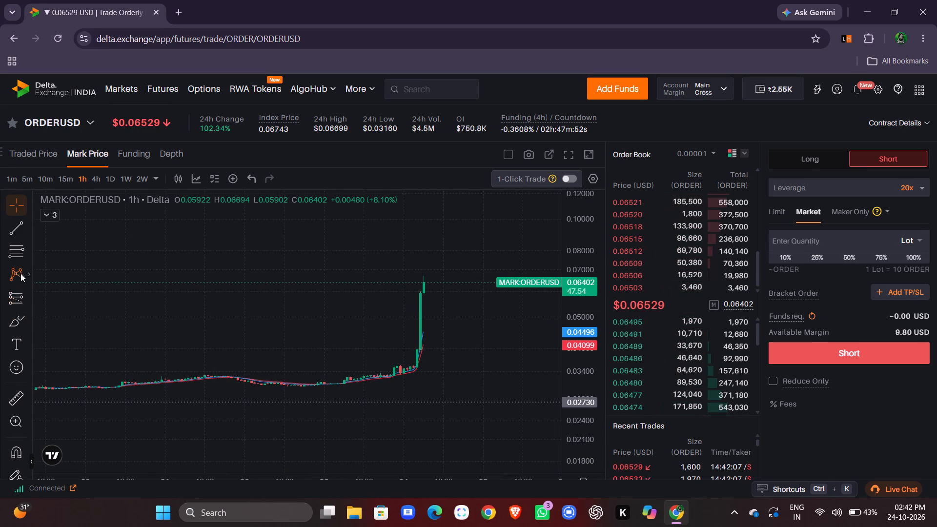
# Measure the price move of ORDERUSD's latest sharp rally, then view its traded-price chart.
pyautogui.click(18, 404)
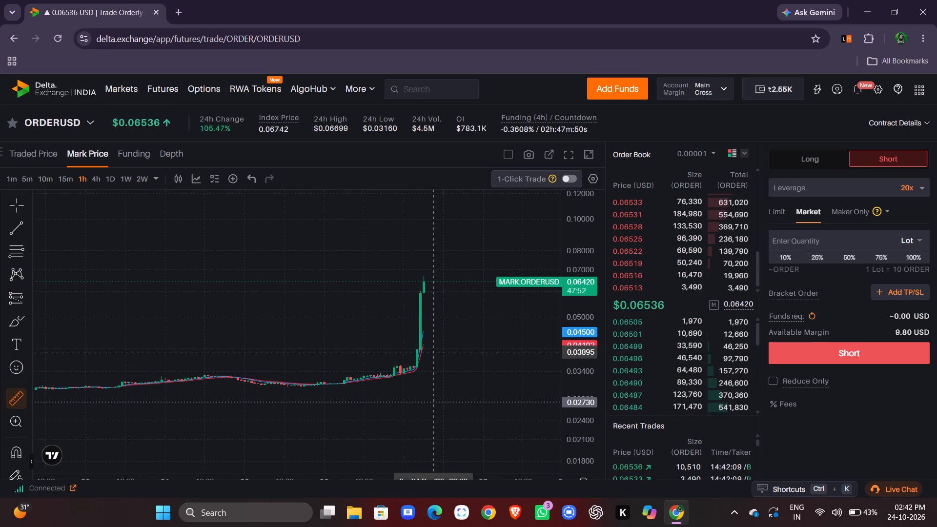
pyautogui.moveTo(433, 351); pyautogui.dragTo(433, 365)
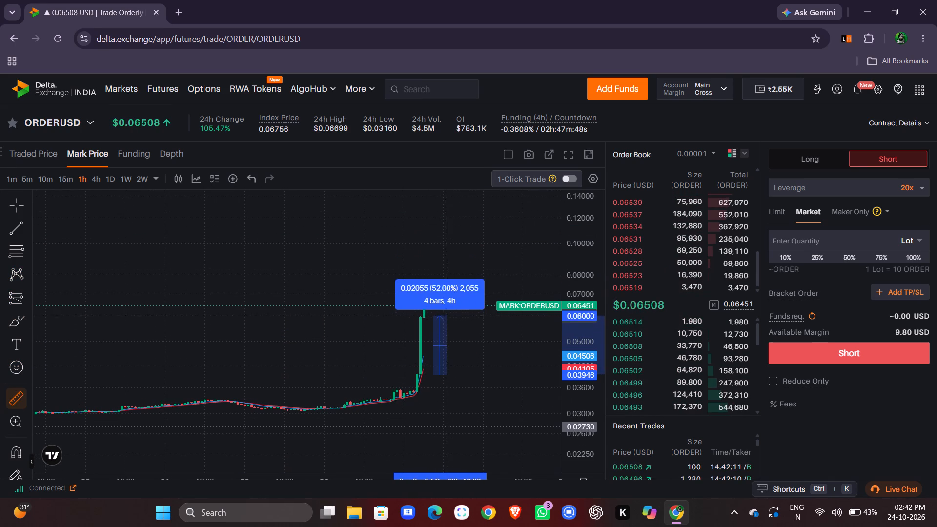
pyautogui.click(452, 303)
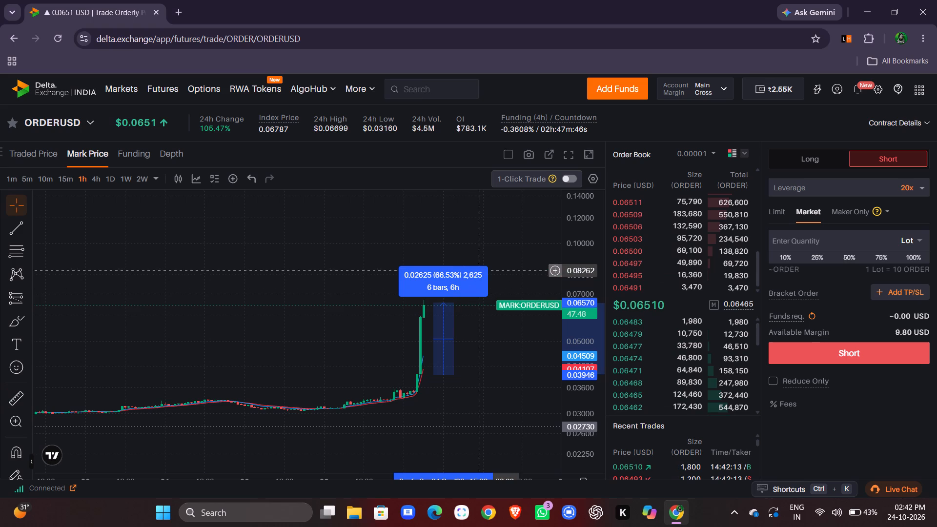
pyautogui.click(485, 260)
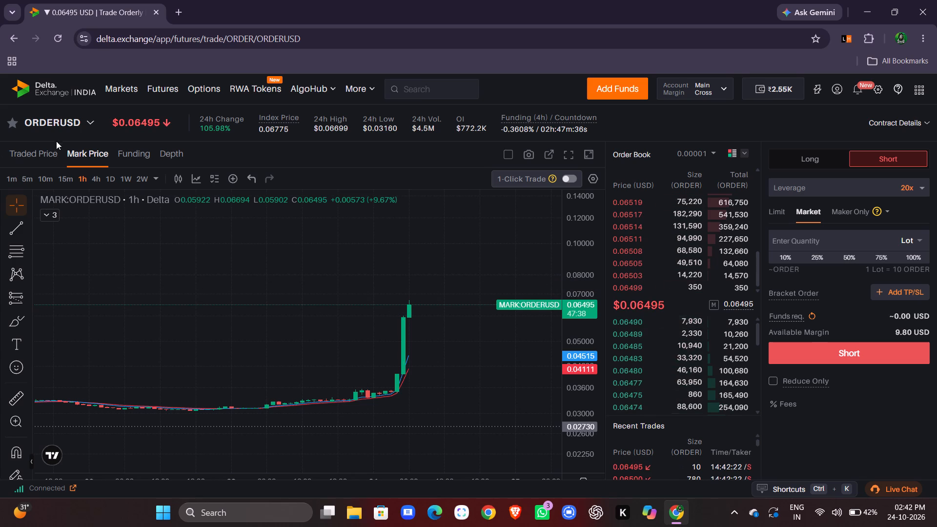
pyautogui.click(50, 155)
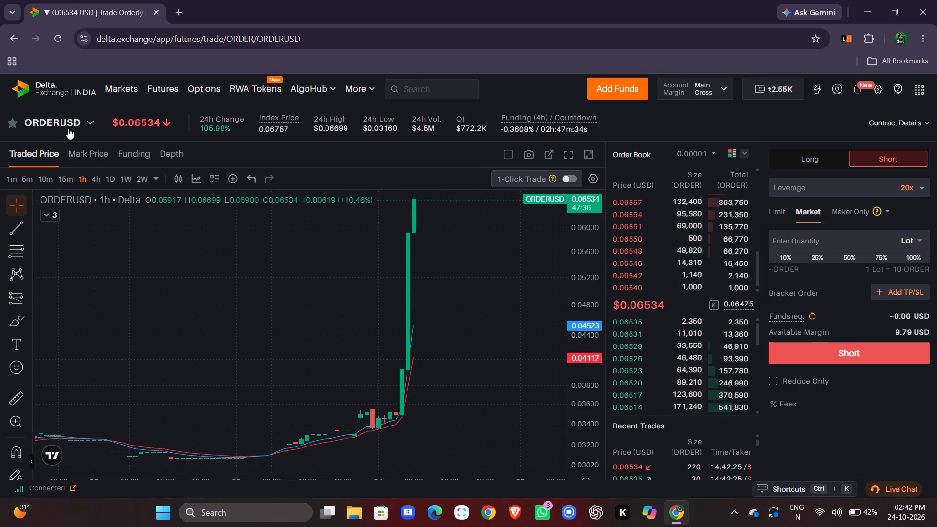
# Open the XAUTUSD contract from the futures list and examine its latest 1h candles within the purple zone.
pyautogui.click(68, 128)
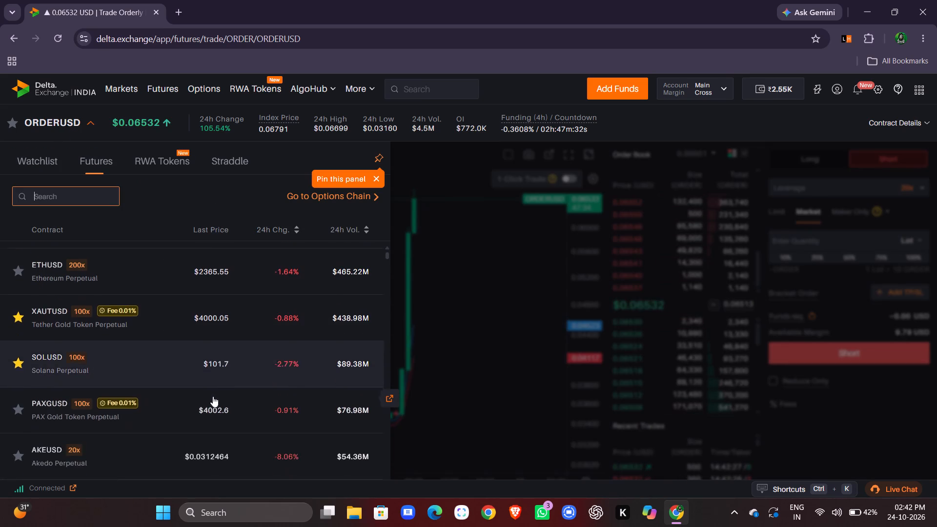
pyautogui.scroll(-1, 204, 362)
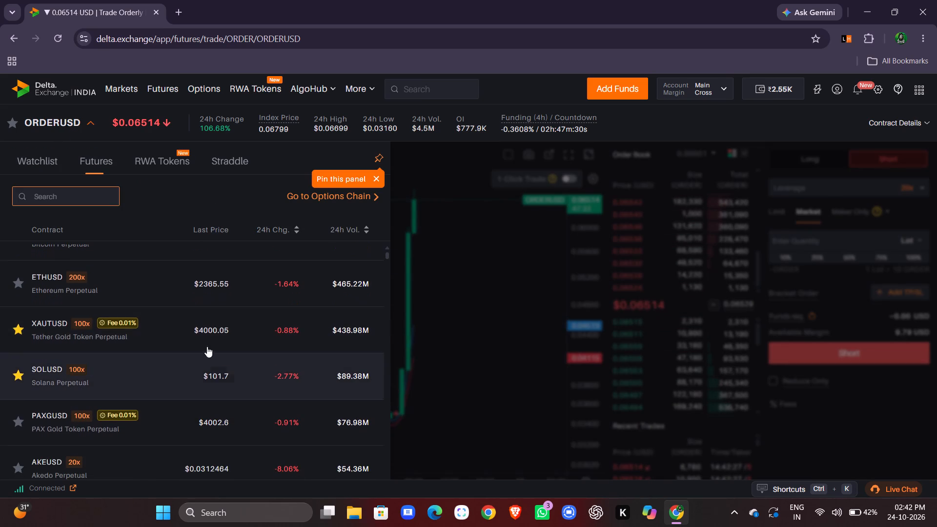
pyautogui.click(211, 330)
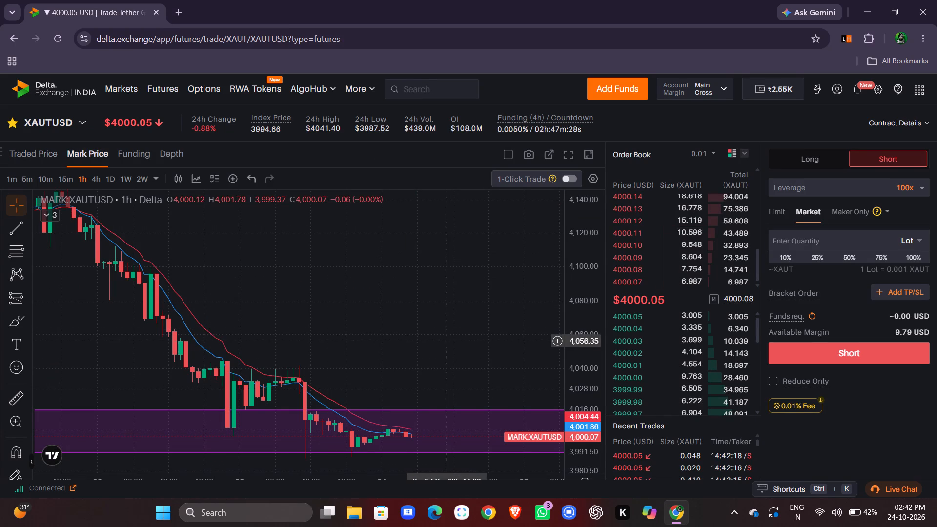
pyautogui.moveTo(448, 341); pyautogui.dragTo(476, 329)
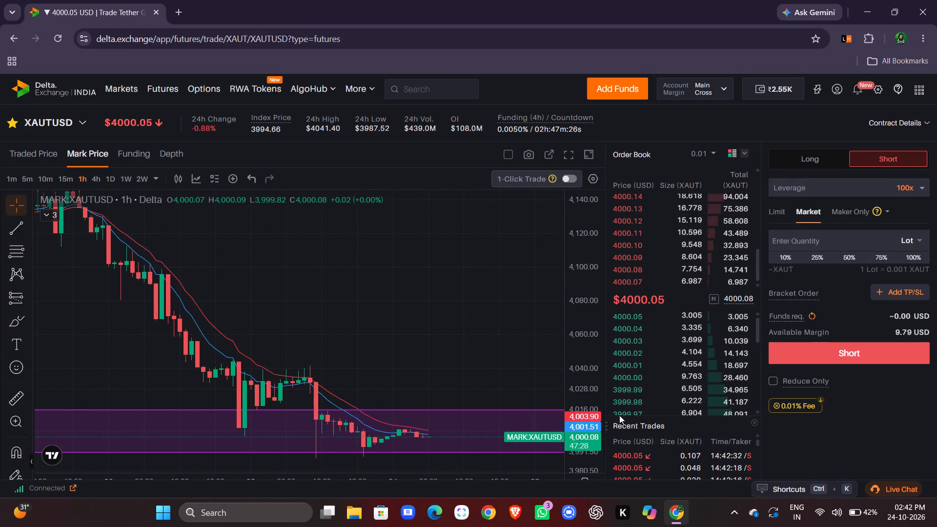
pyautogui.moveTo(573, 403); pyautogui.dragTo(570, 388)
pyautogui.moveTo(497, 363); pyautogui.dragTo(482, 278)
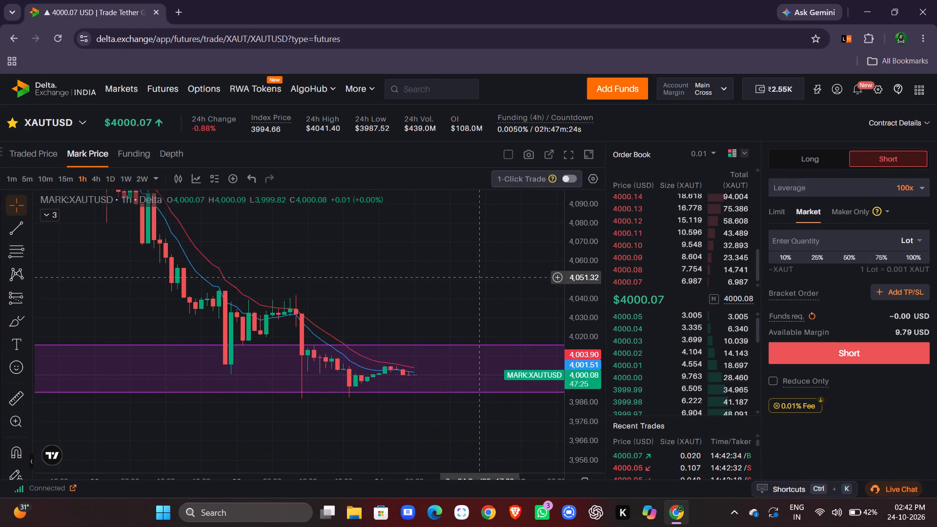
# Open the PAXGUSD contract and examine the 500-lot short's entry, take profit and stop loss levels against the latest 1h candles.
pyautogui.click(80, 124)
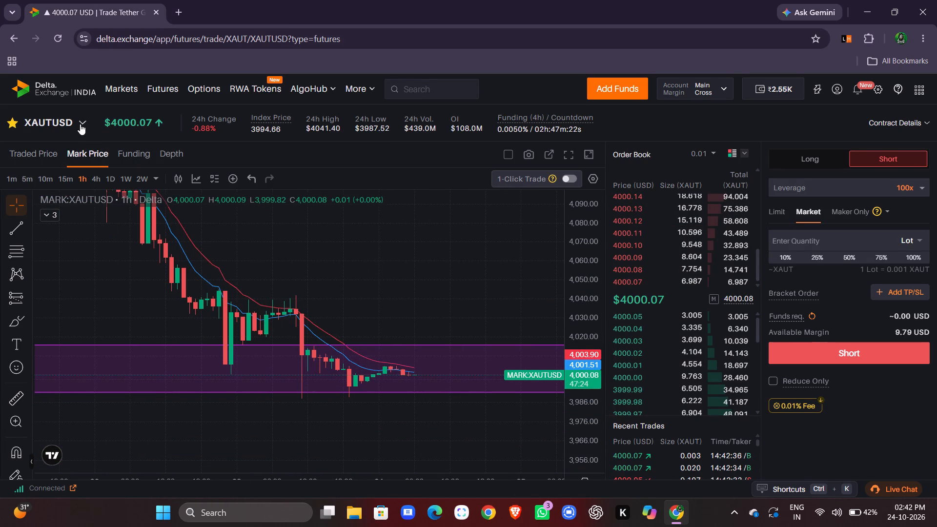
pyautogui.scroll(-3, 168, 340)
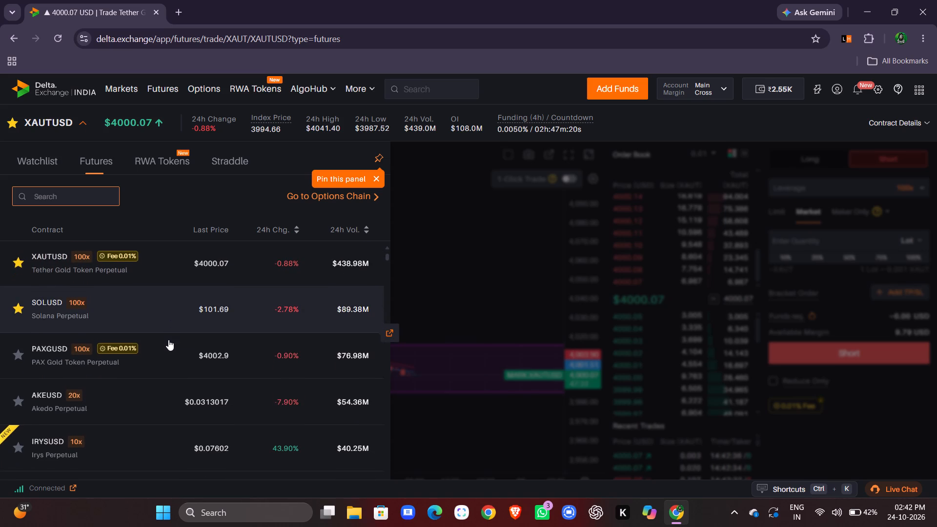
pyautogui.scroll(-1, 168, 340)
pyautogui.click(181, 336)
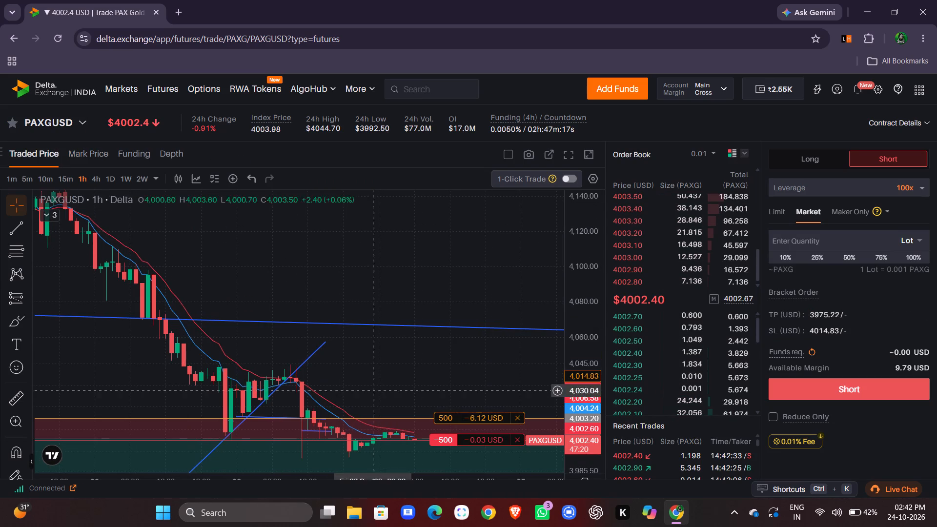
pyautogui.moveTo(501, 353); pyautogui.dragTo(474, 312)
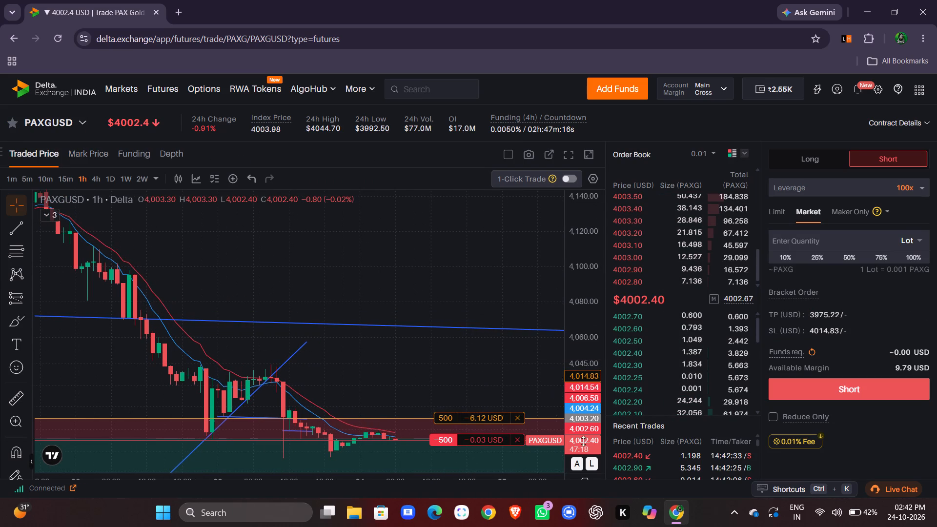
pyautogui.moveTo(583, 441); pyautogui.dragTo(584, 403)
pyautogui.moveTo(483, 395); pyautogui.dragTo(452, 232)
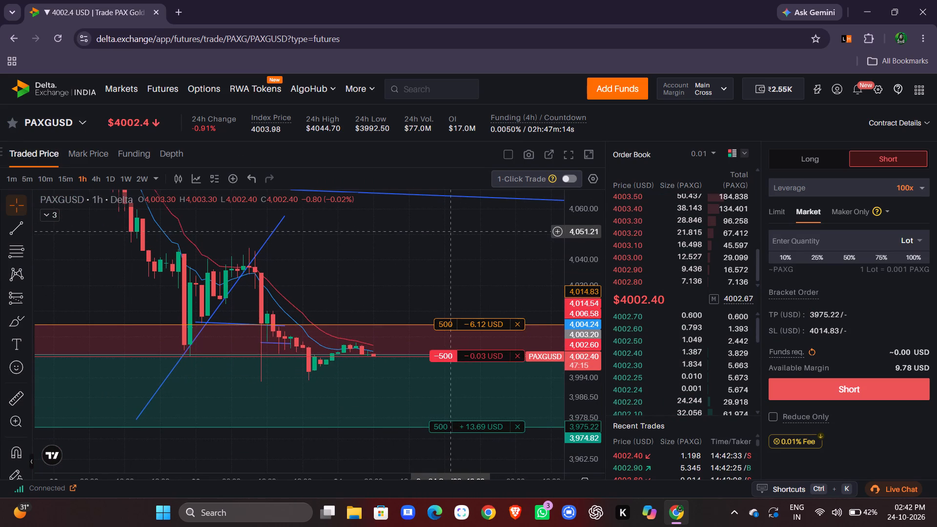
pyautogui.moveTo(572, 390); pyautogui.dragTo(569, 342)
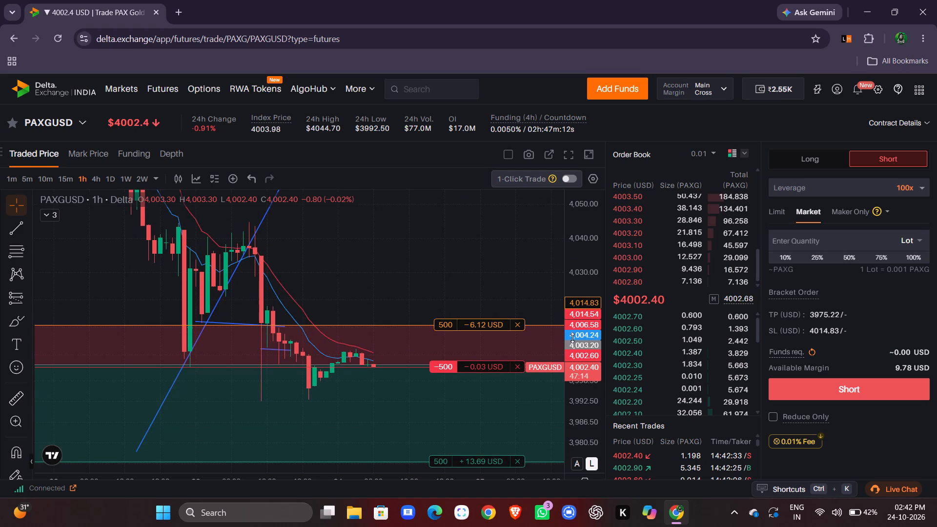
pyautogui.moveTo(572, 338); pyautogui.dragTo(568, 301)
pyautogui.moveTo(578, 360); pyautogui.dragTo(579, 333)
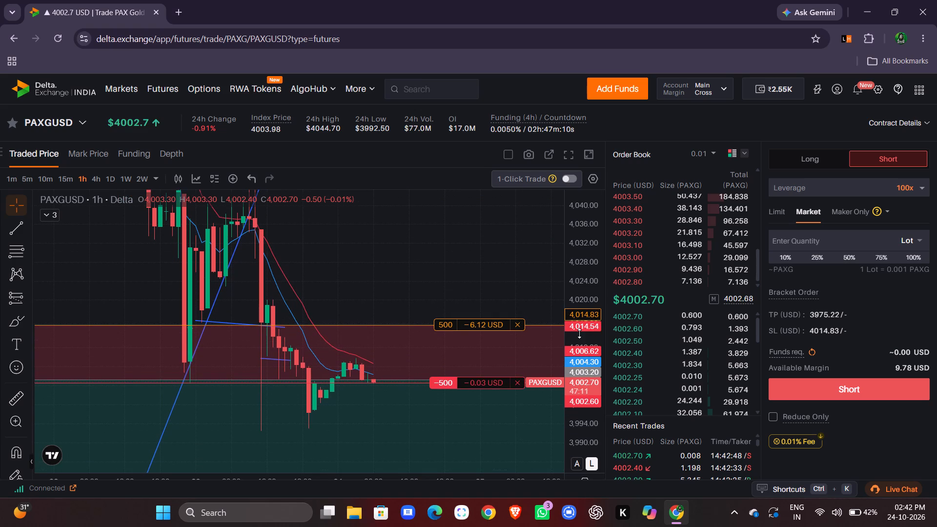
# Examine PAXGUSD's latest 1h traded-price candles around the short's entry and stop loss, then against the full range down to its take profit.
pyautogui.moveTo(499, 282); pyautogui.dragTo(496, 217)
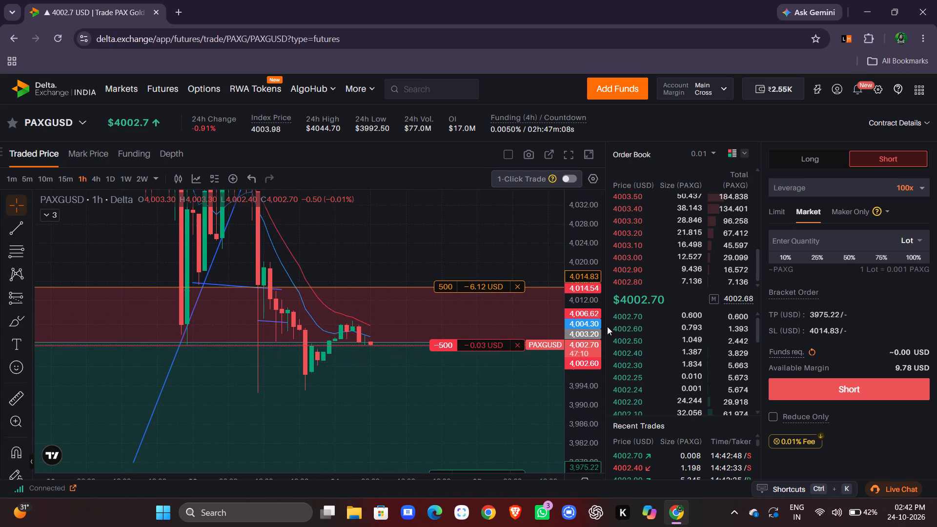
pyautogui.moveTo(586, 341); pyautogui.dragTo(568, 287)
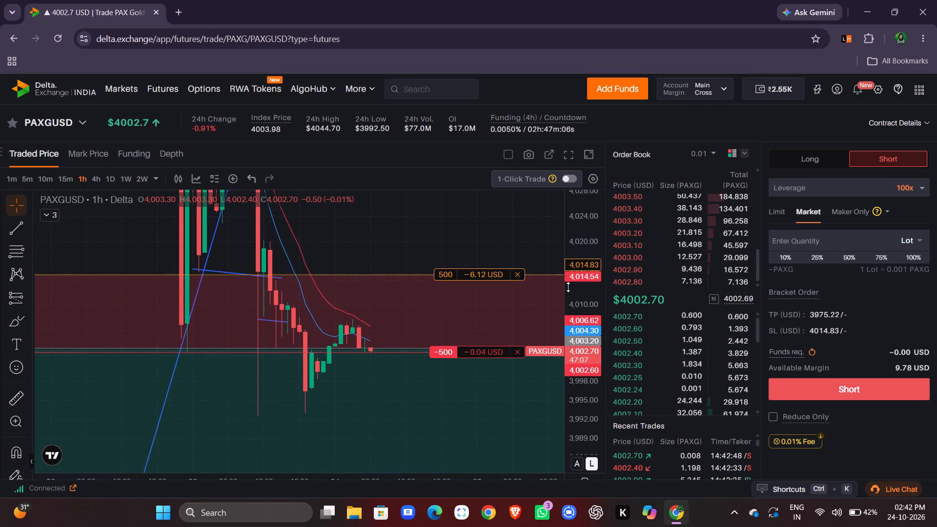
pyautogui.moveTo(568, 287); pyautogui.dragTo(566, 293)
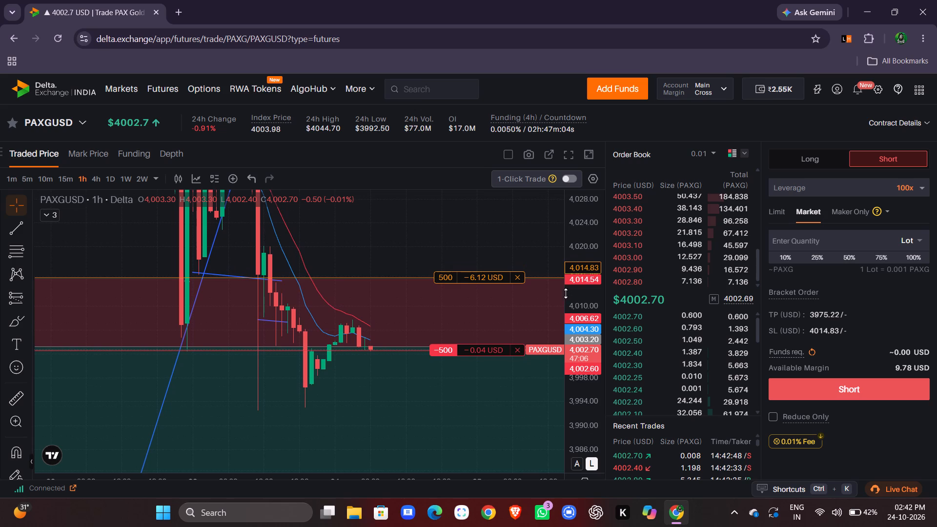
pyautogui.moveTo(566, 293); pyautogui.dragTo(564, 293)
pyautogui.moveTo(604, 352); pyautogui.dragTo(601, 337)
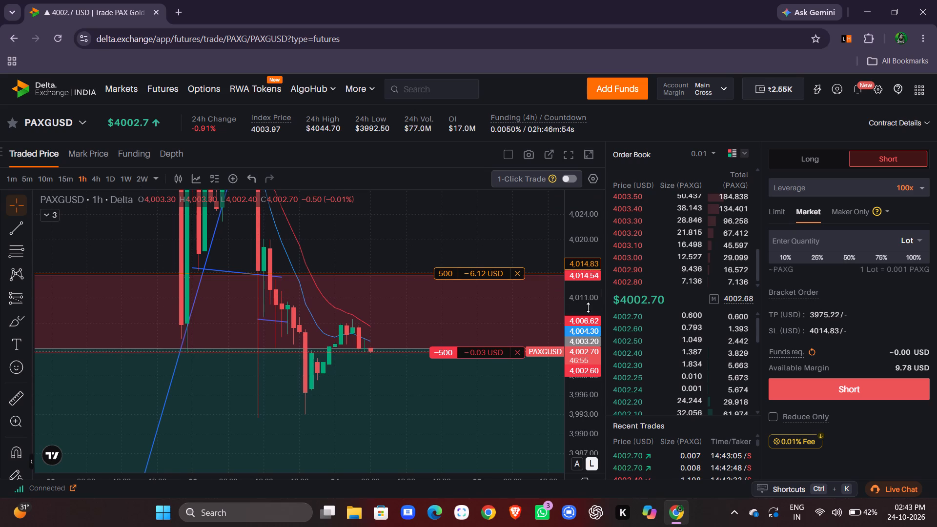
pyautogui.moveTo(589, 324); pyautogui.dragTo(585, 312)
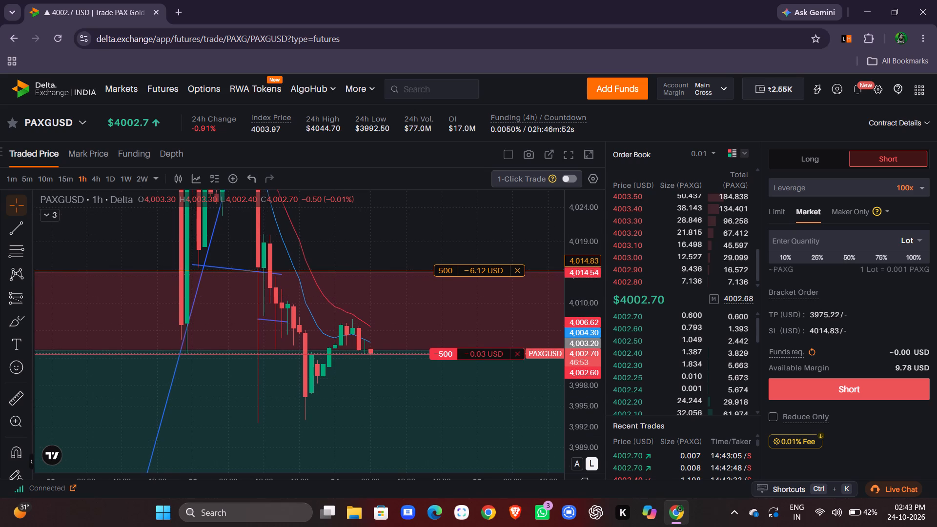
pyautogui.moveTo(495, 223); pyautogui.dragTo(484, 210)
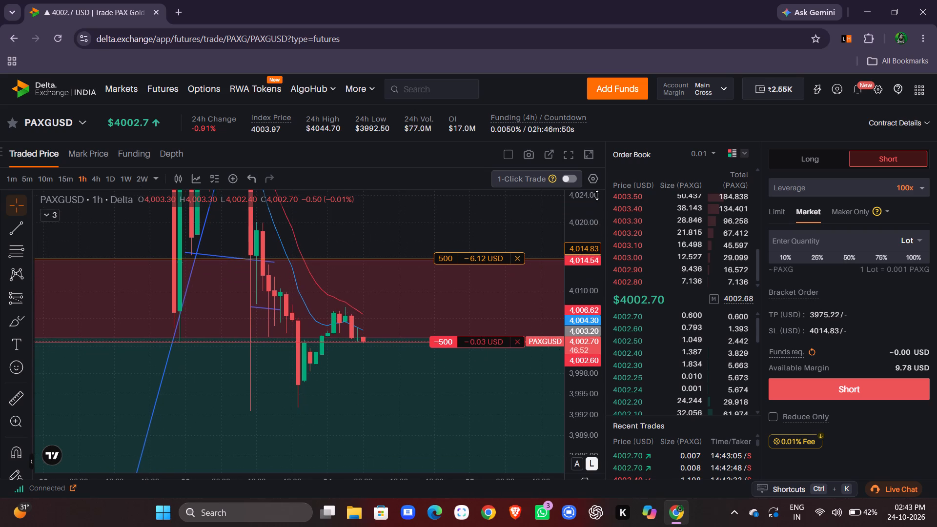
pyautogui.moveTo(597, 195); pyautogui.dragTo(596, 216)
pyautogui.click(507, 216)
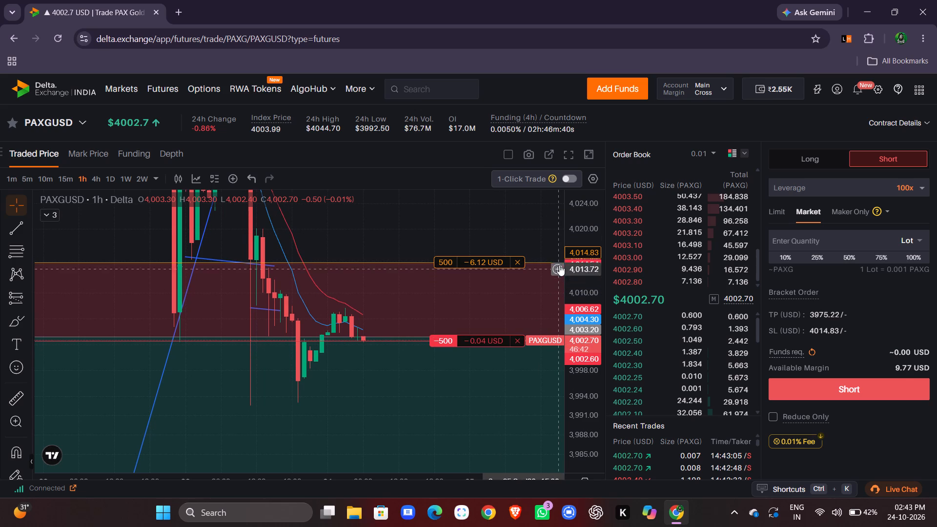
pyautogui.moveTo(577, 258); pyautogui.dragTo(577, 249)
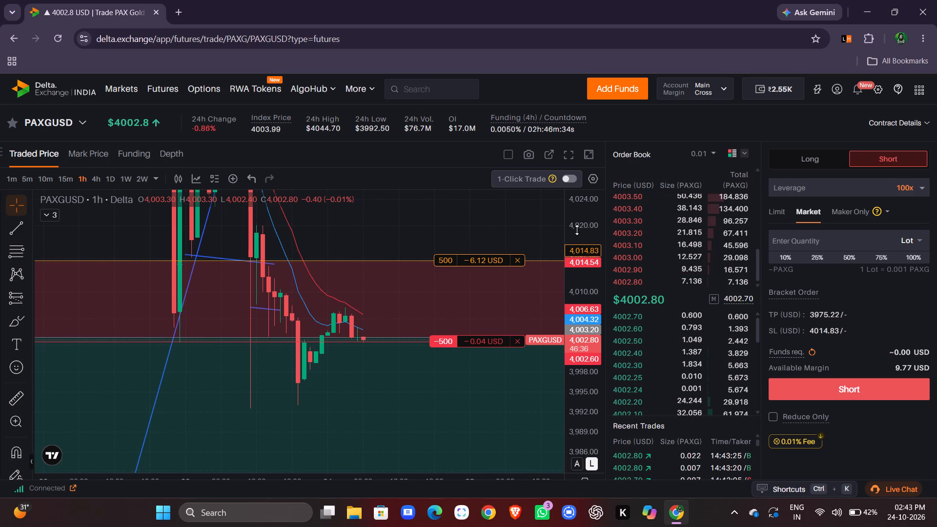
pyautogui.moveTo(578, 223); pyautogui.dragTo(612, 383)
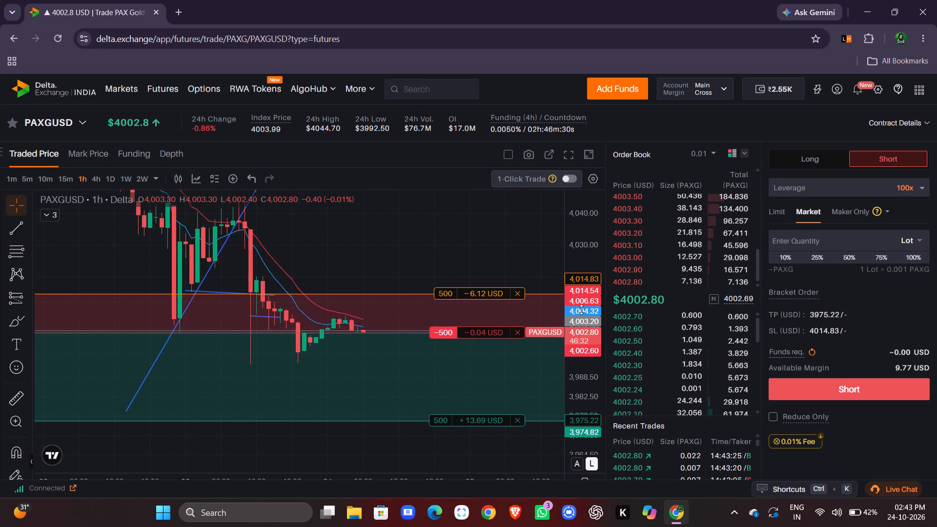
pyautogui.moveTo(581, 309); pyautogui.dragTo(581, 295)
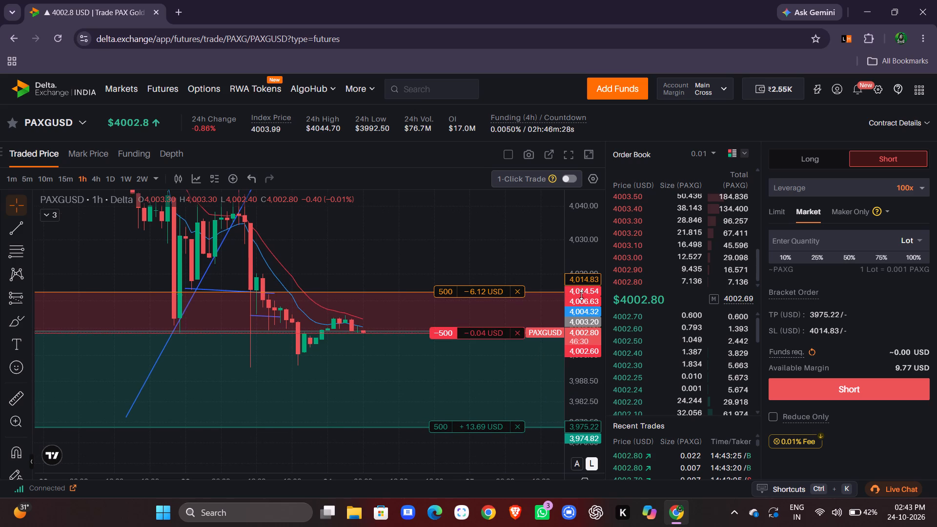
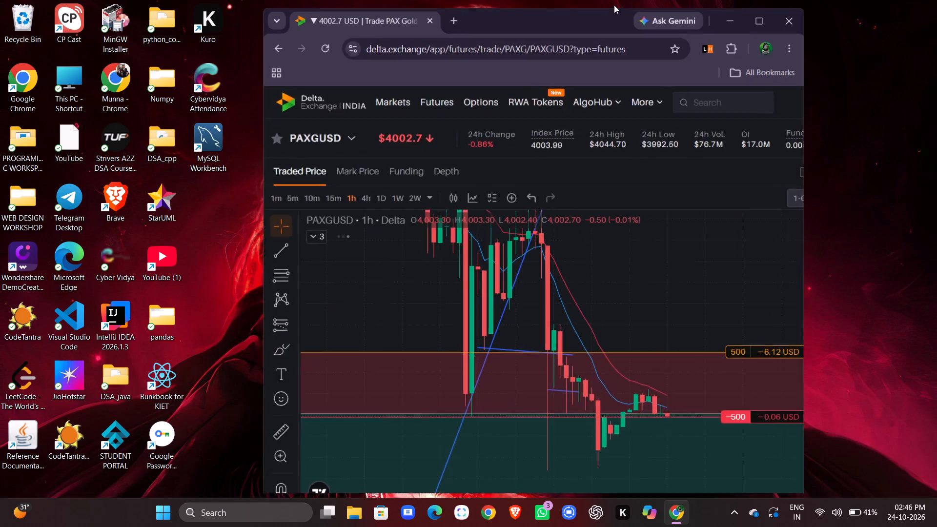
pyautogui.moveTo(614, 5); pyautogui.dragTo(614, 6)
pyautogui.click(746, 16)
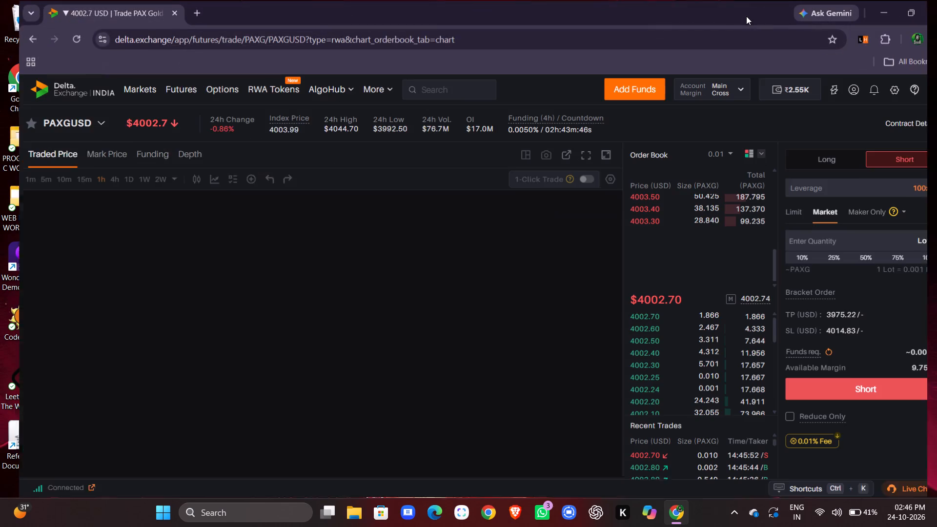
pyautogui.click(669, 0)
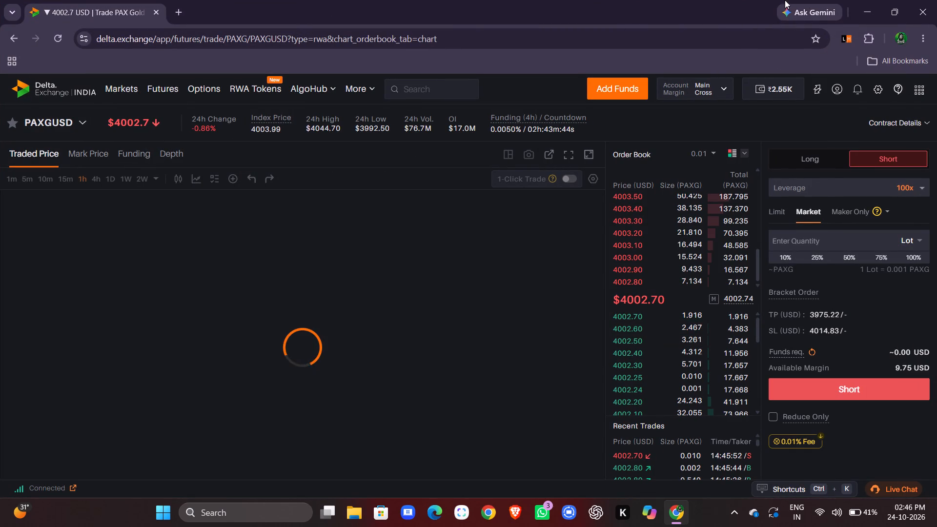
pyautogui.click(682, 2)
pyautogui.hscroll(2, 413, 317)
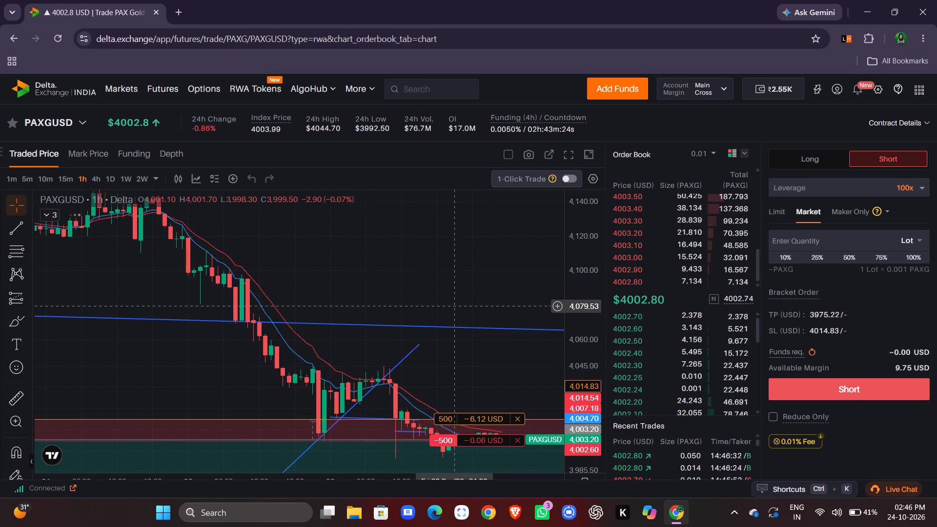
# Dismiss the chart hint and examine PAXGUSD's 1h decline, focusing on the latest candles between the short's stop loss and take profit.
pyautogui.moveTo(461, 304); pyautogui.dragTo(435, 269)
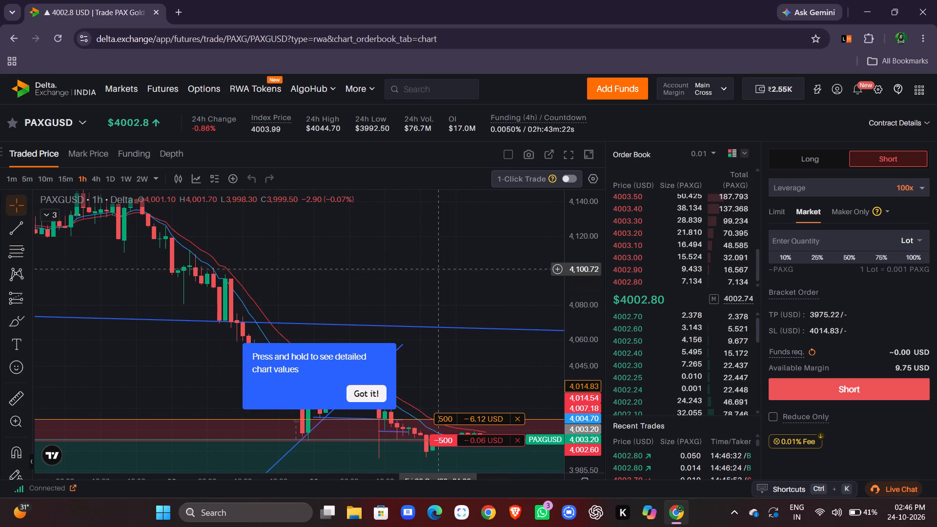
pyautogui.moveTo(435, 269); pyautogui.dragTo(435, 268)
pyautogui.click(365, 389)
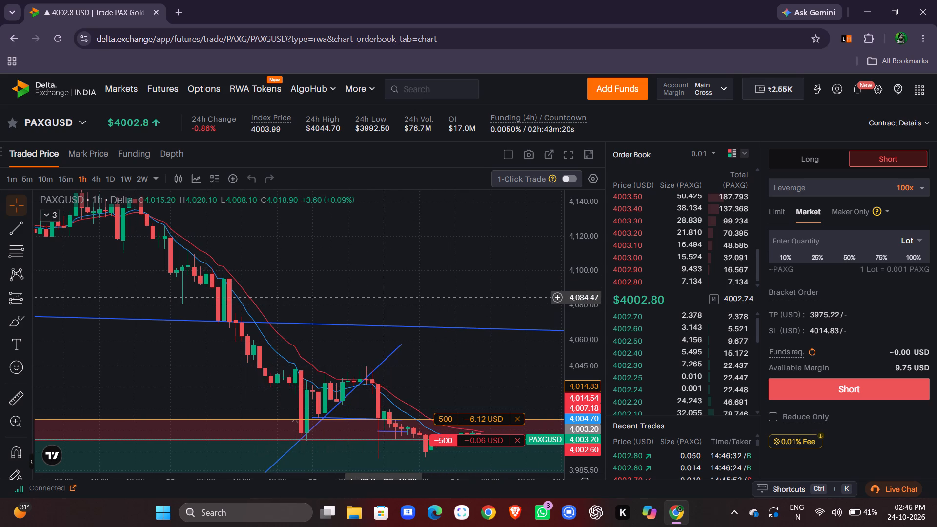
pyautogui.moveTo(387, 295); pyautogui.dragTo(357, 186)
pyautogui.moveTo(461, 299); pyautogui.dragTo(432, 273)
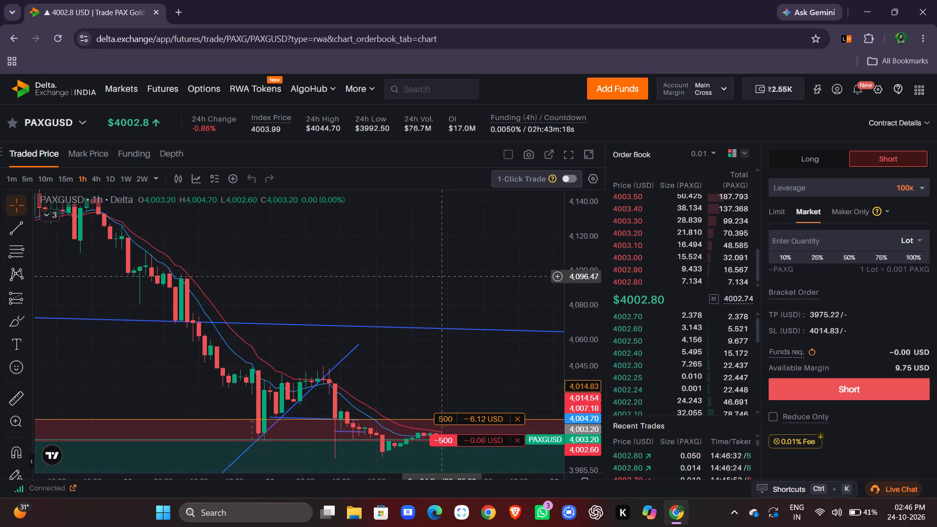
pyautogui.moveTo(432, 273); pyautogui.dragTo(385, 281)
pyautogui.moveTo(566, 401); pyautogui.dragTo(565, 363)
pyautogui.moveTo(478, 381); pyautogui.dragTo(444, 308)
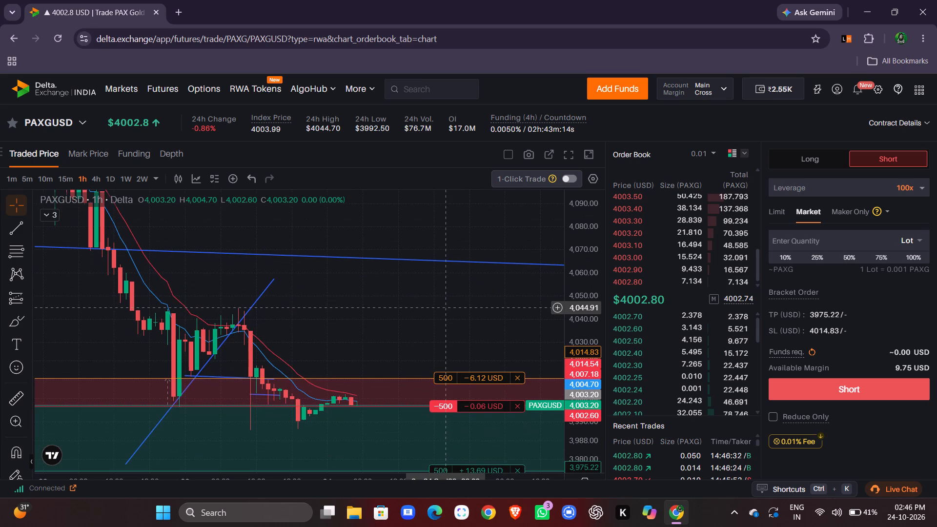
pyautogui.moveTo(576, 397); pyautogui.dragTo(577, 350)
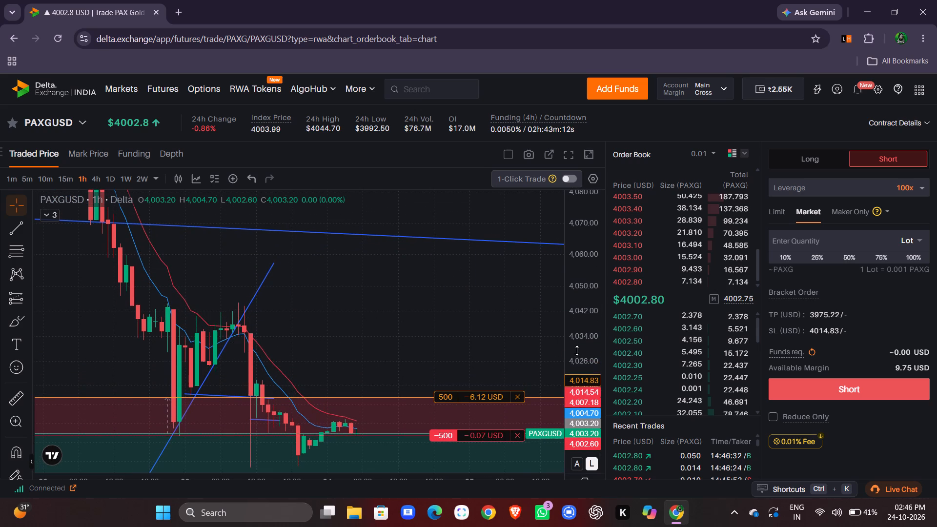
pyautogui.moveTo(499, 366); pyautogui.dragTo(476, 309)
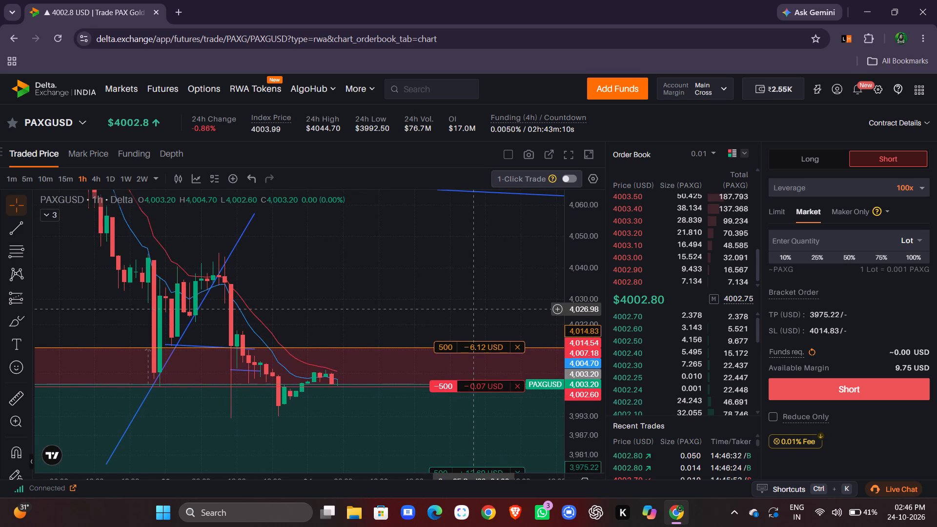
pyautogui.moveTo(597, 240); pyautogui.dragTo(604, 258)
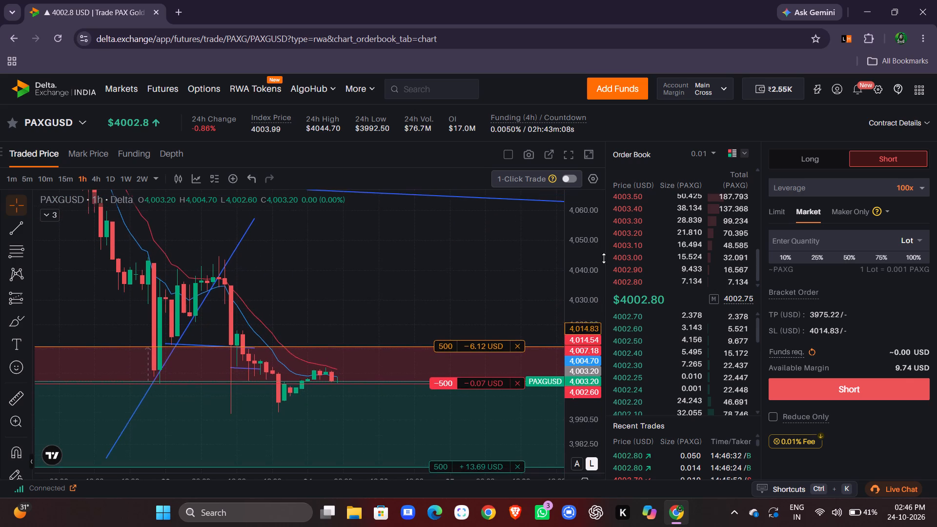
pyautogui.moveTo(604, 258); pyautogui.dragTo(604, 262)
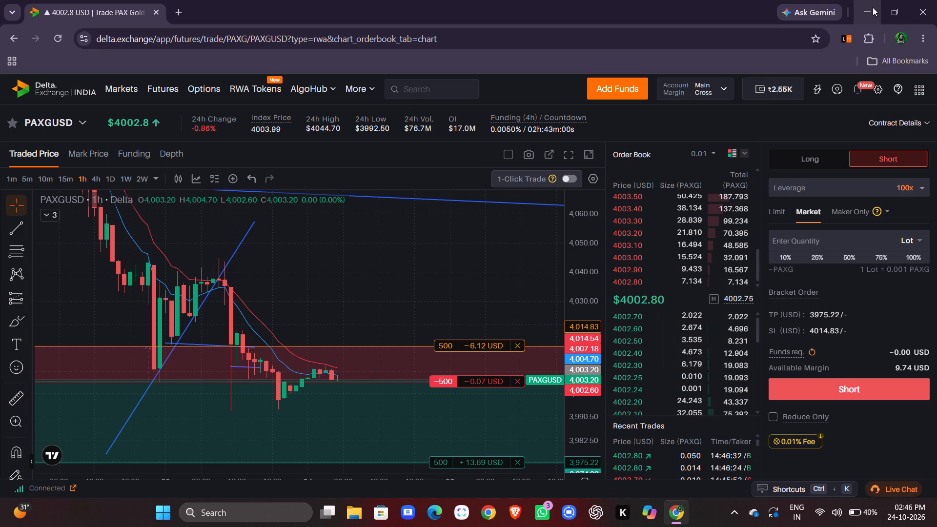
# Minimize the browser window to show the desktop.
pyautogui.click(873, 7)
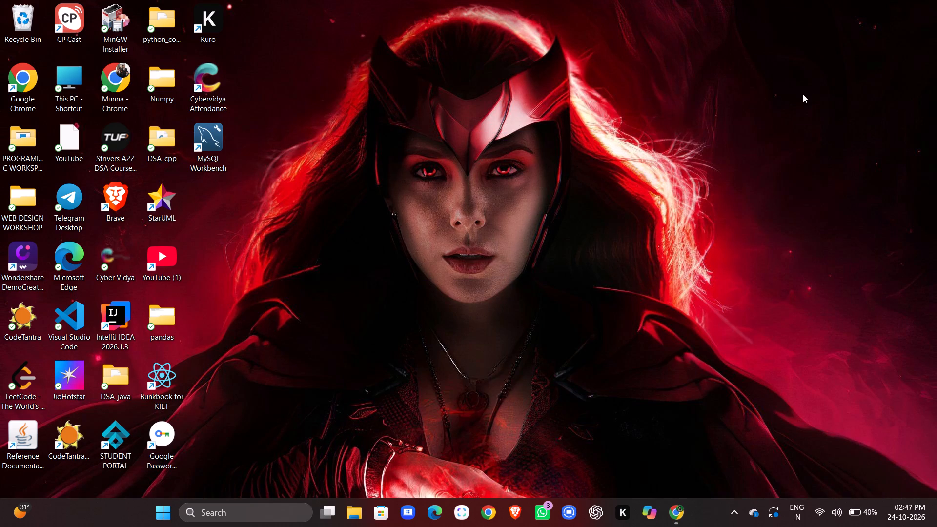
pyautogui.click(803, 94)
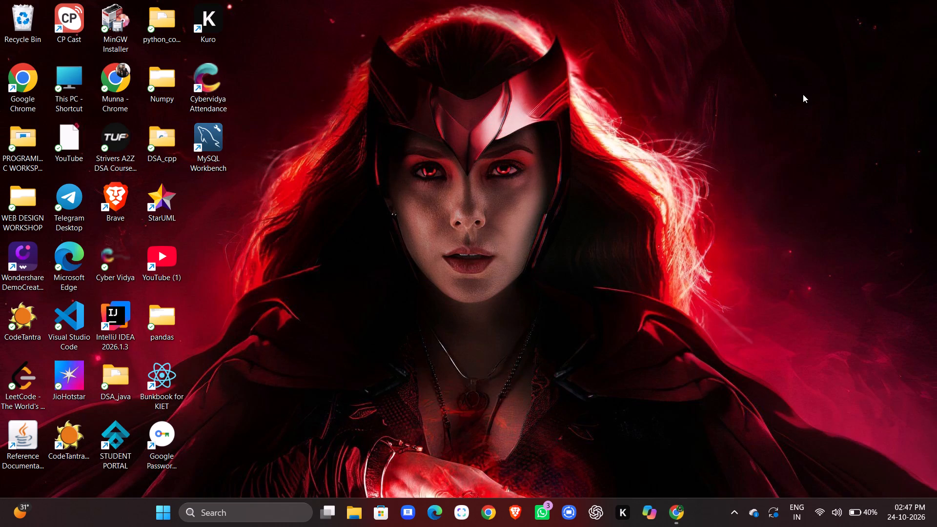